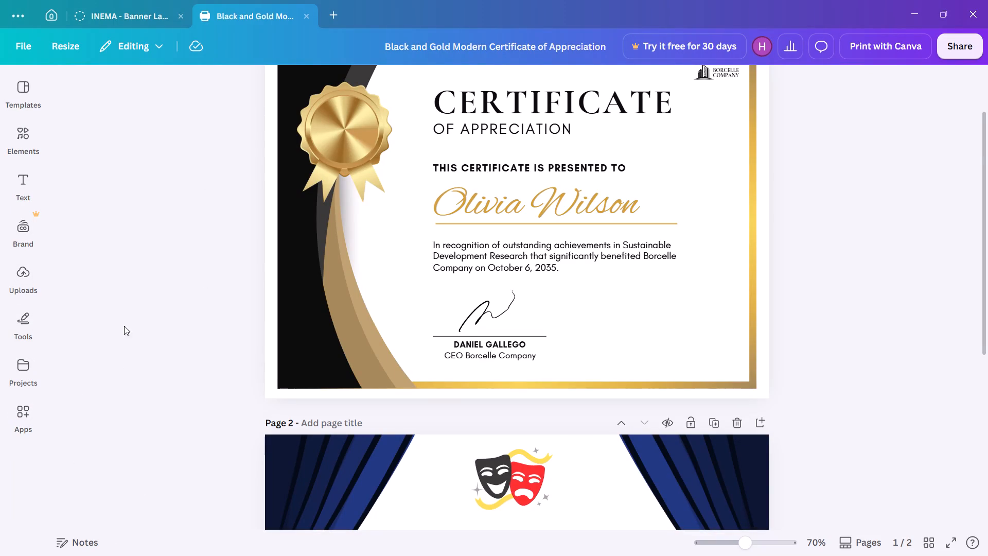
# Look through both pages of the Black and Gold Modern Certificate of Appreciation design and close it.
pyautogui.scroll(-10, 334, 284)
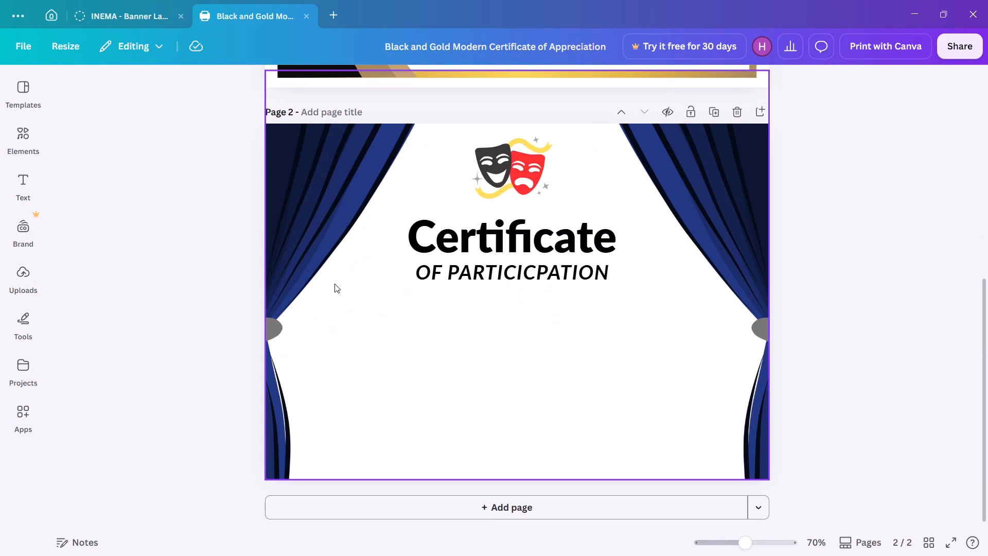
pyautogui.hscroll(2, 334, 284)
pyautogui.scroll(6, 334, 284)
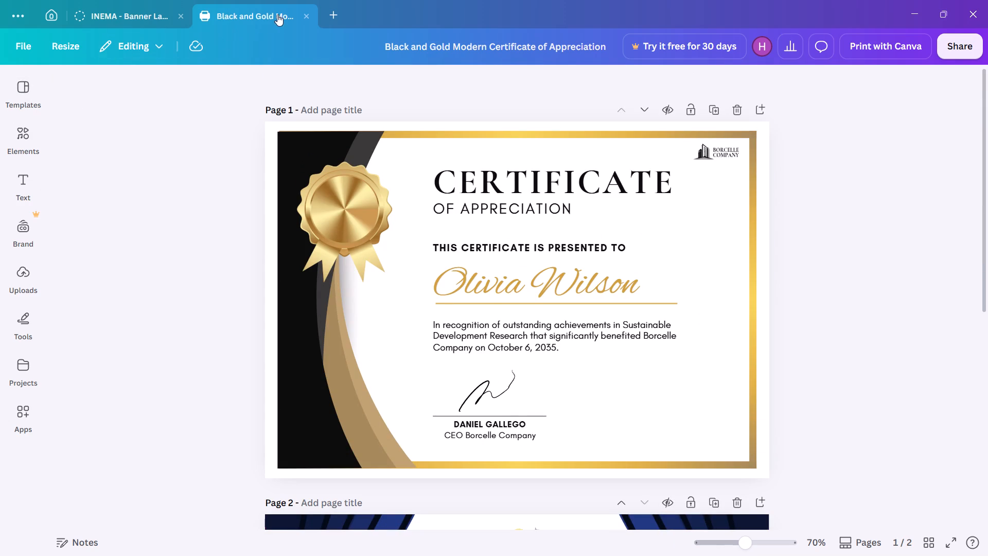
pyautogui.click(303, 12)
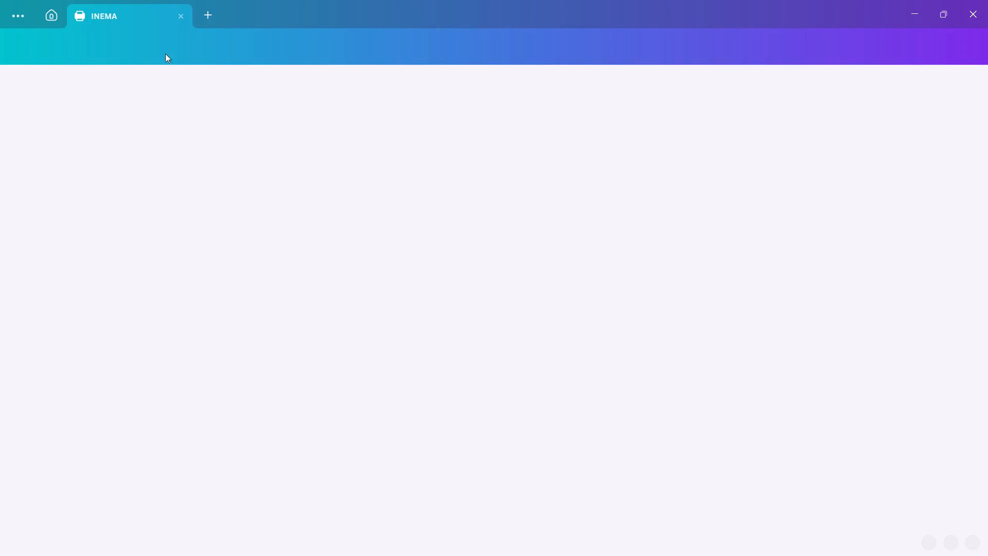
# Start a new design and browse the suggested design types and sizes for a suitable format.
pyautogui.click(209, 11)
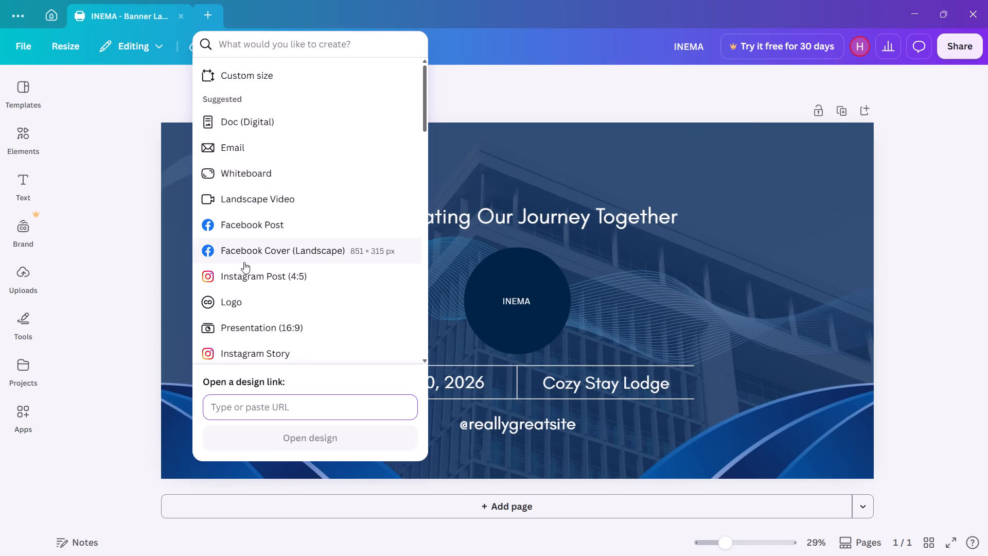
pyautogui.hscroll(1, 244, 262)
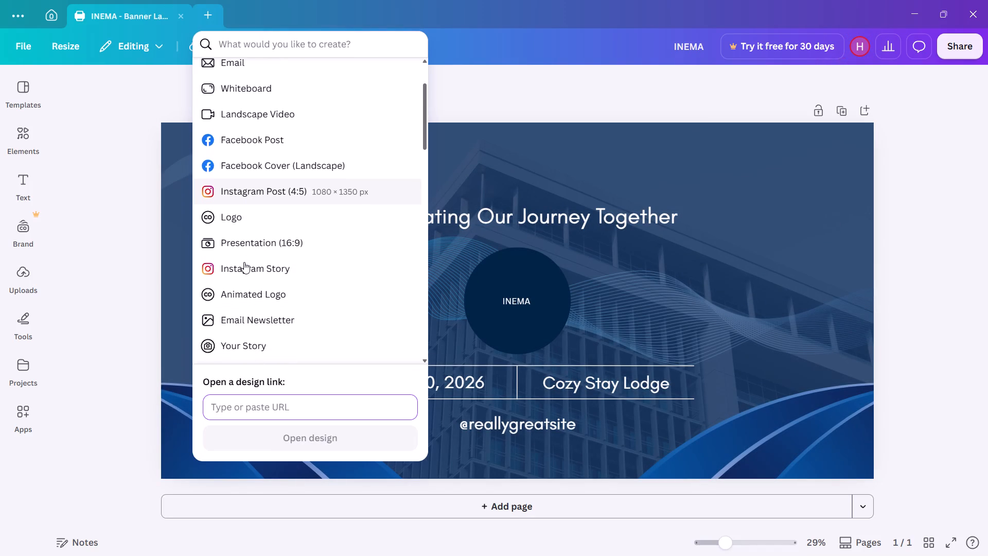
pyautogui.hscroll(1, 244, 262)
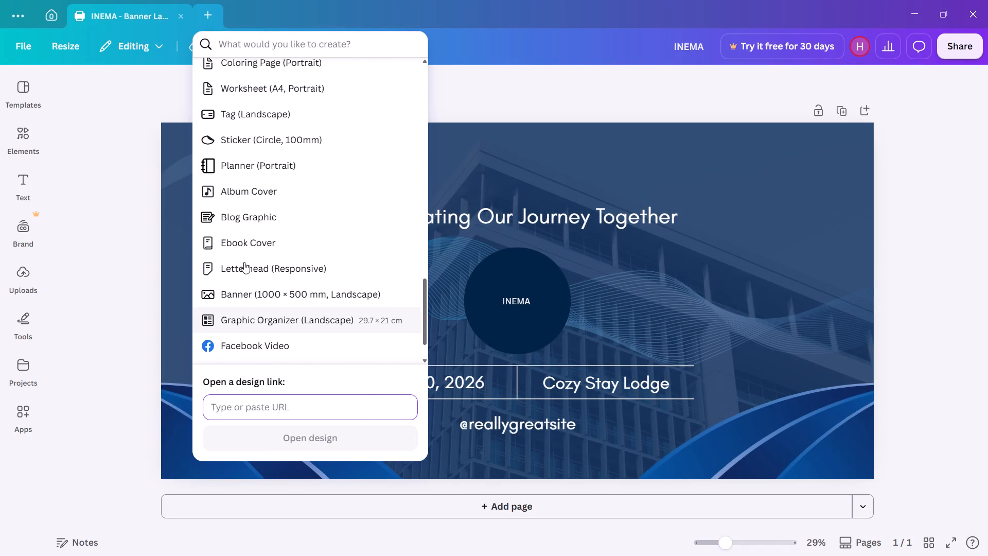
pyautogui.hscroll(1, 244, 262)
pyautogui.scroll(7, 244, 262)
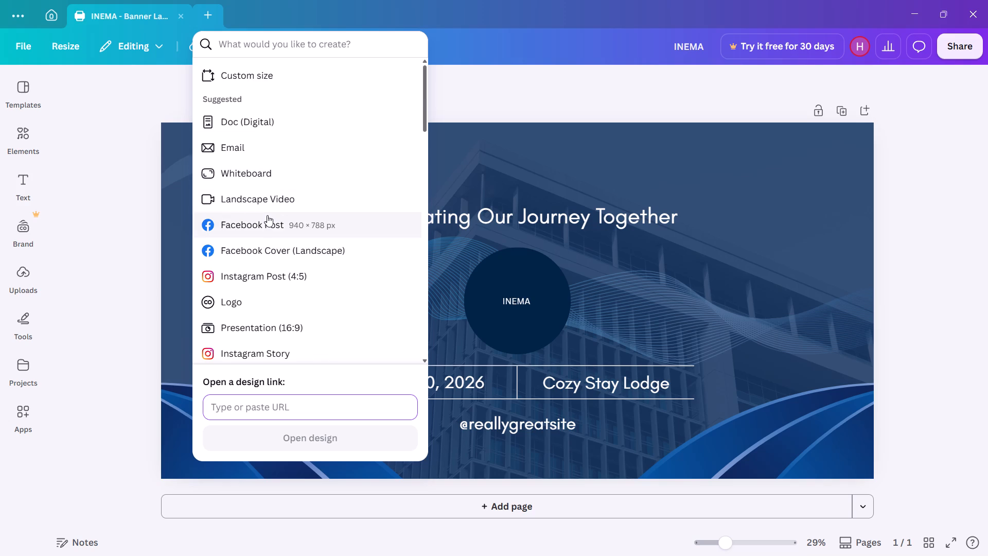
pyautogui.scroll(-2, 264, 283)
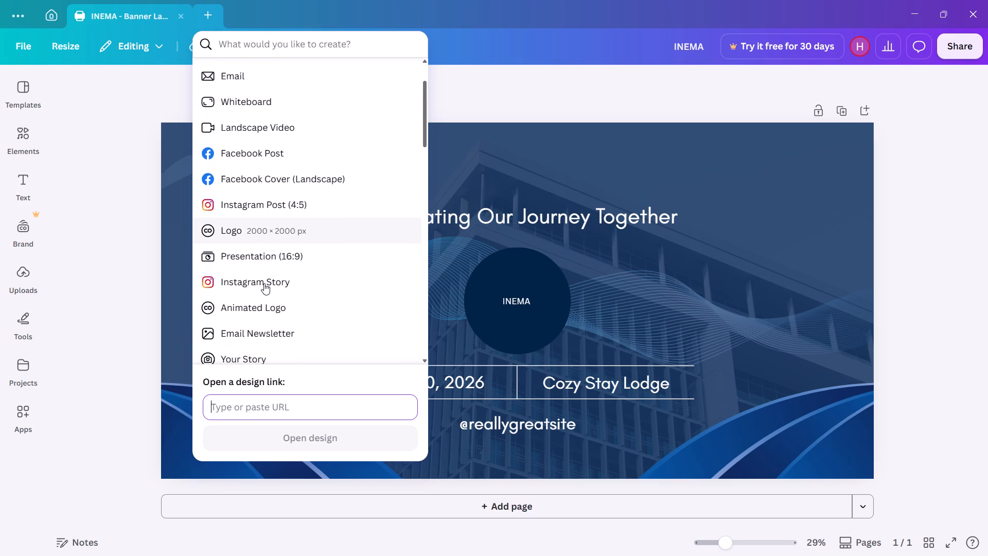
pyautogui.scroll(-3, 264, 283)
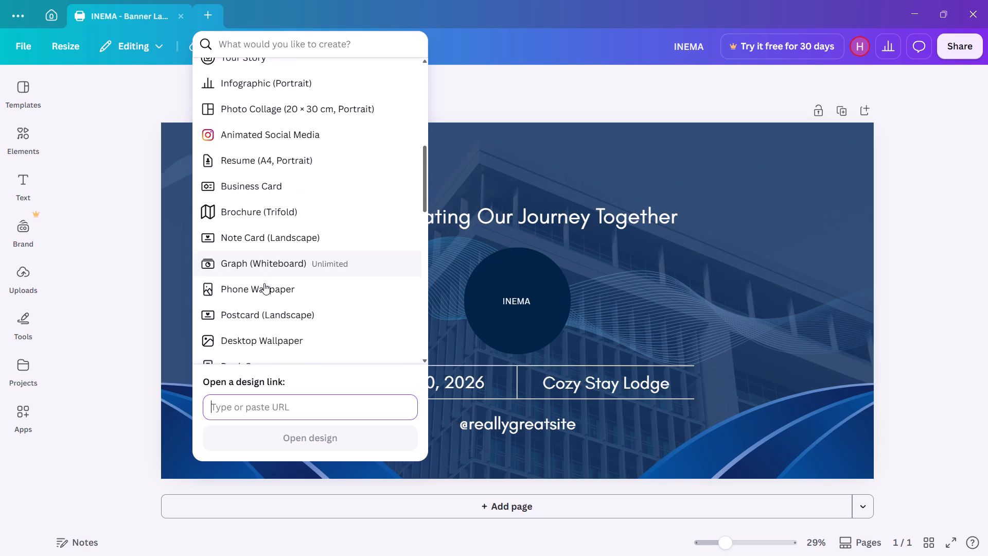
pyautogui.scroll(-1, 264, 283)
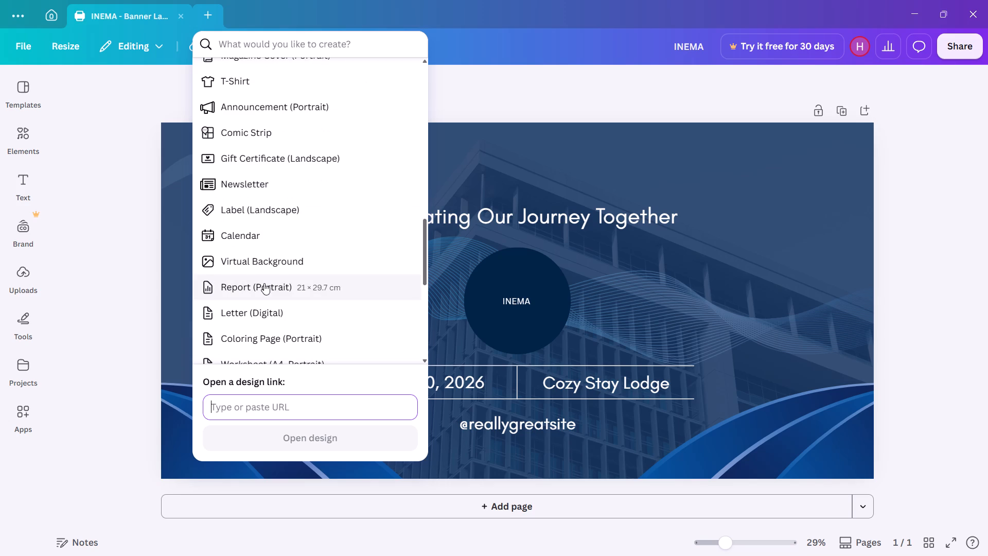
pyautogui.scroll(1, 264, 283)
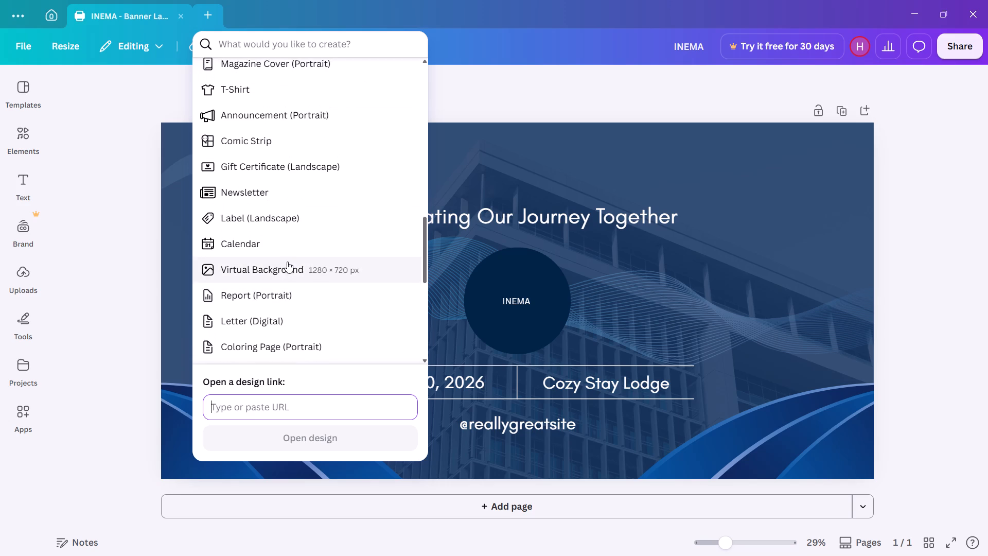
pyautogui.scroll(4, 302, 239)
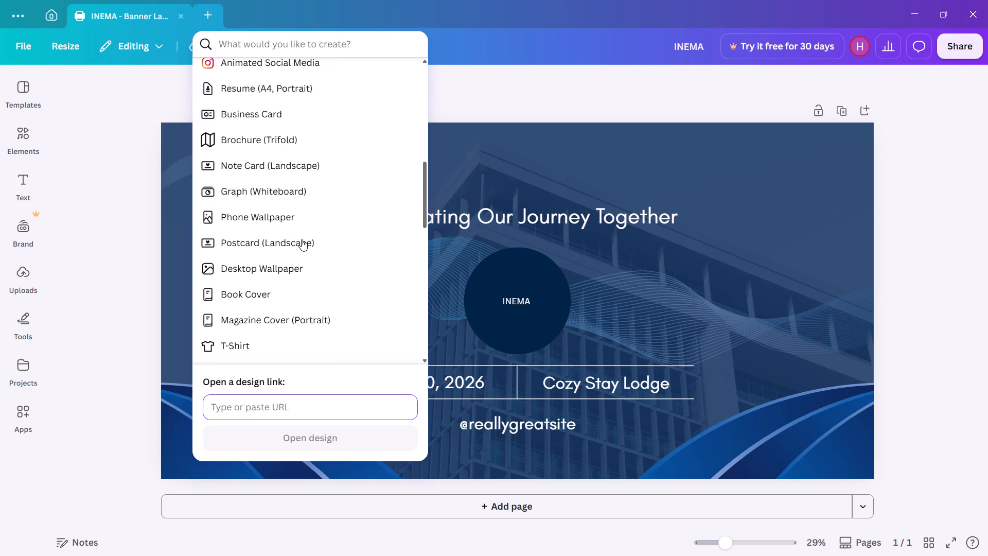
pyautogui.scroll(1, 302, 239)
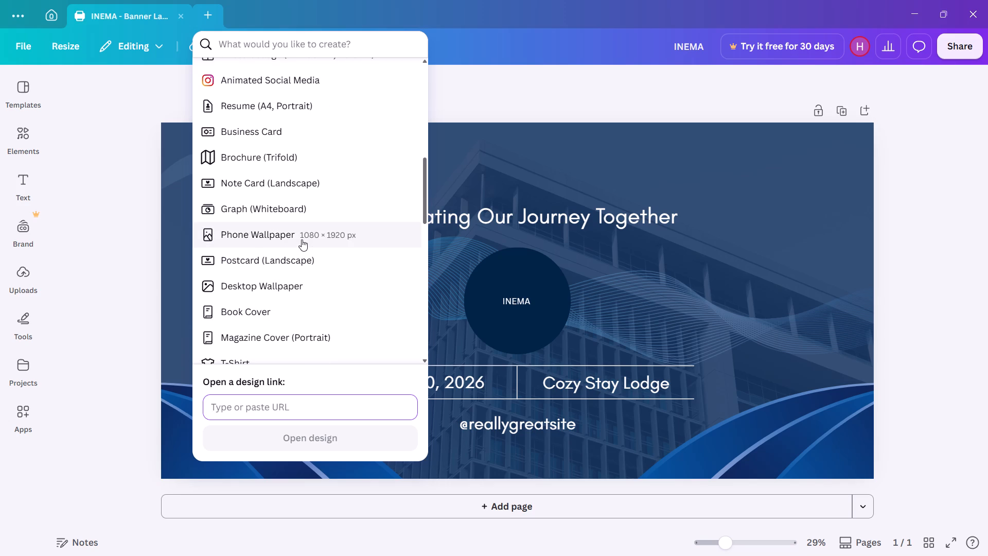
pyautogui.scroll(1, 302, 239)
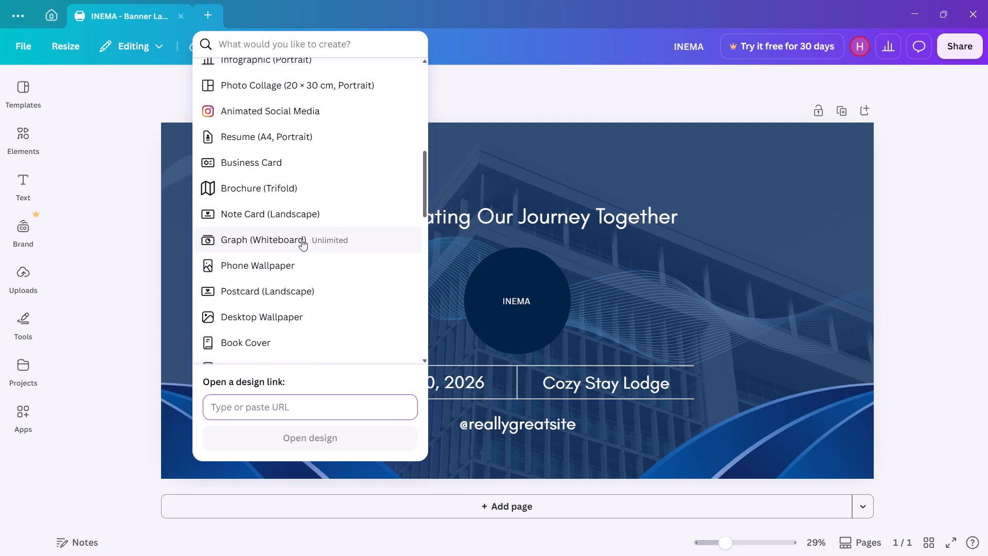
pyautogui.scroll(2, 302, 239)
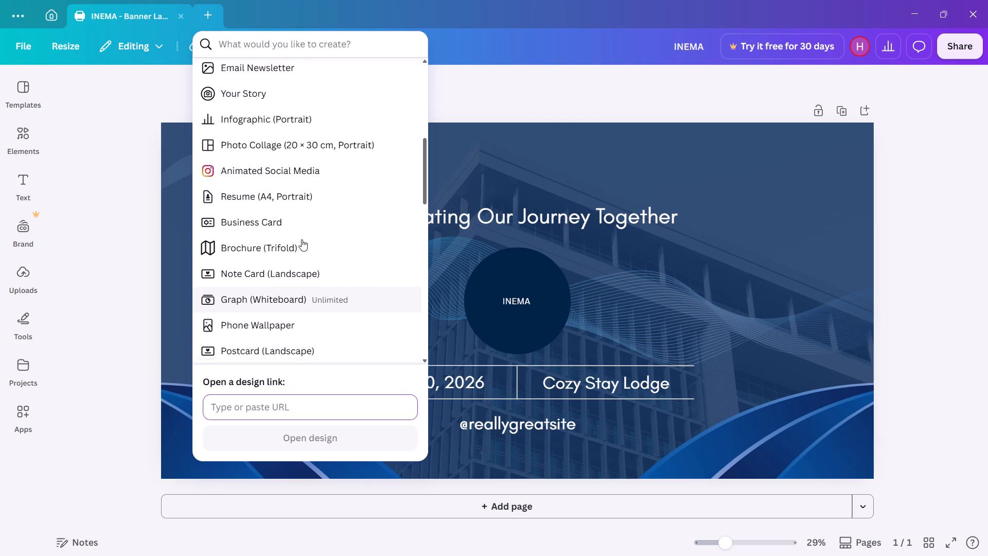
pyautogui.scroll(4, 302, 239)
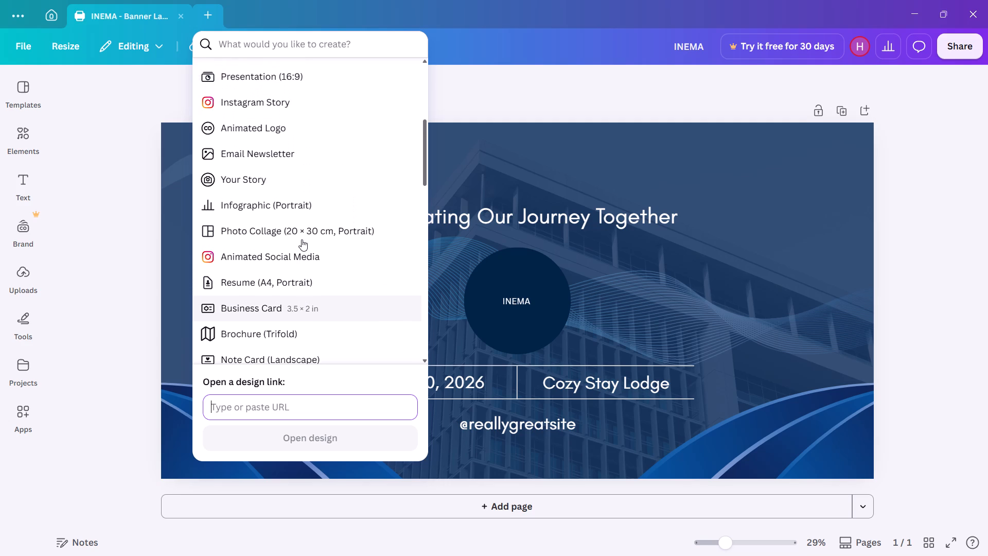
pyautogui.scroll(1, 302, 239)
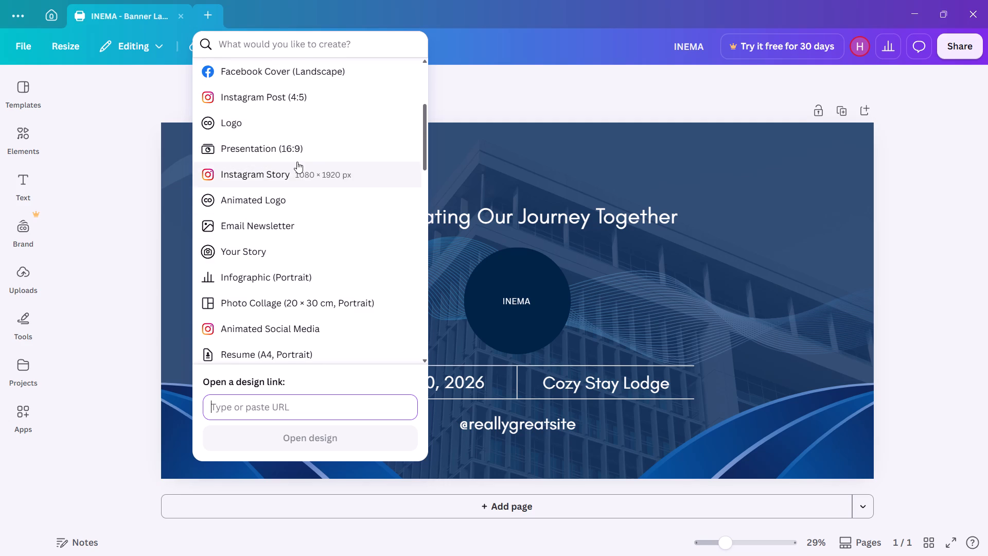
pyautogui.scroll(4, 297, 162)
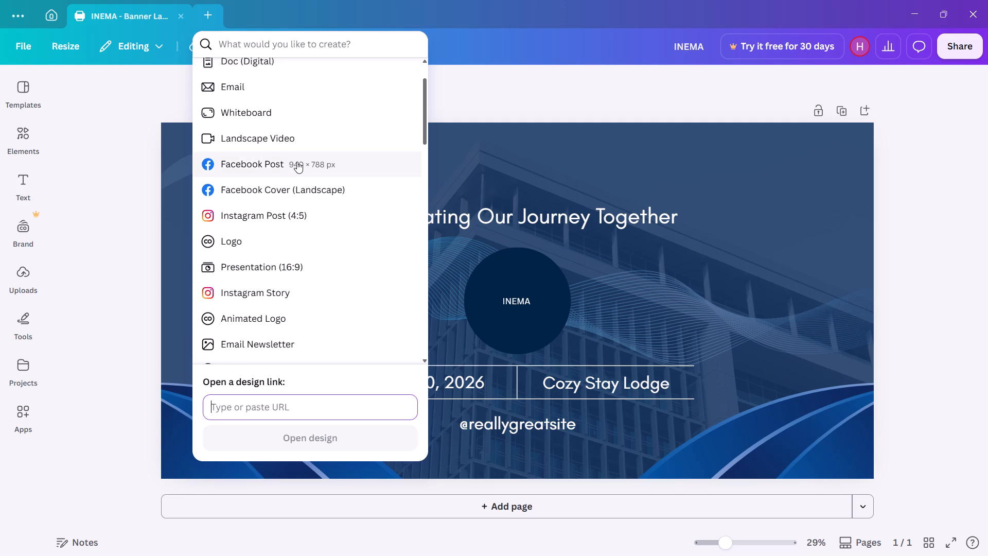
pyautogui.hscroll(2, 297, 162)
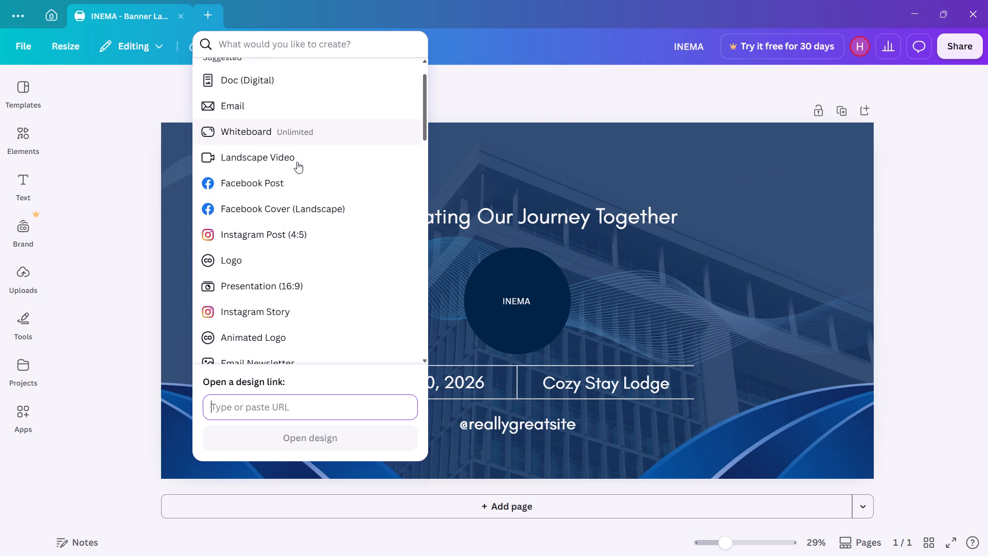
pyautogui.hscroll(1, 297, 162)
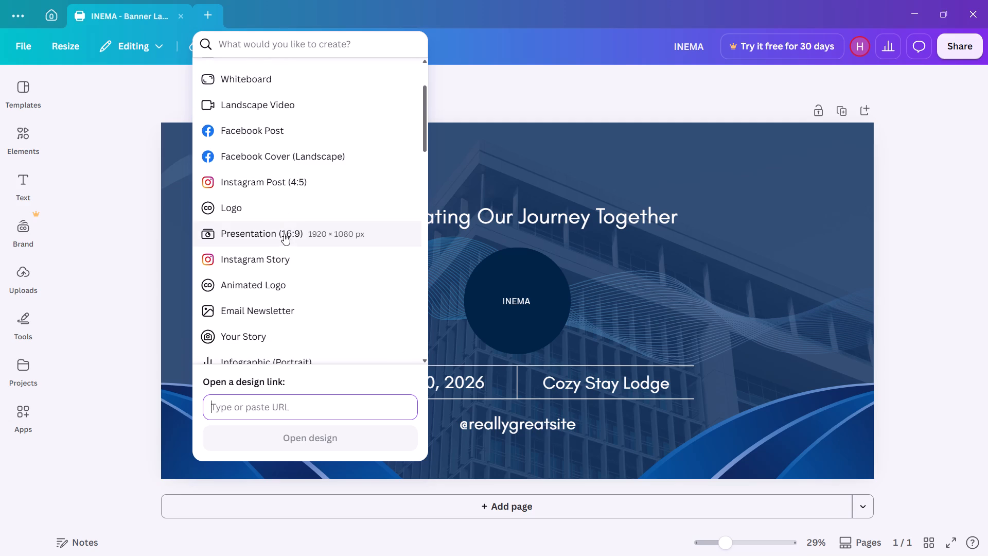
pyautogui.scroll(-1, 284, 235)
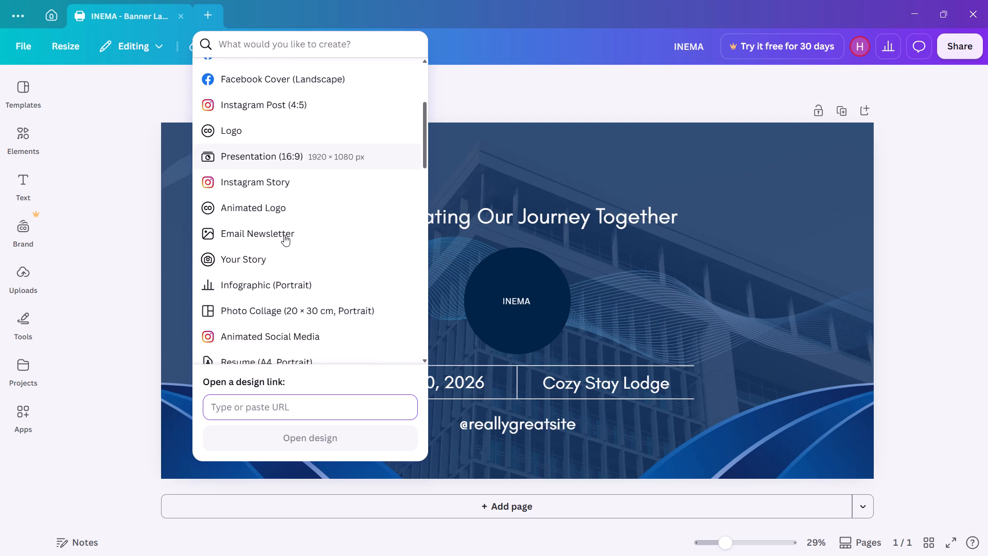
pyautogui.scroll(-2, 284, 235)
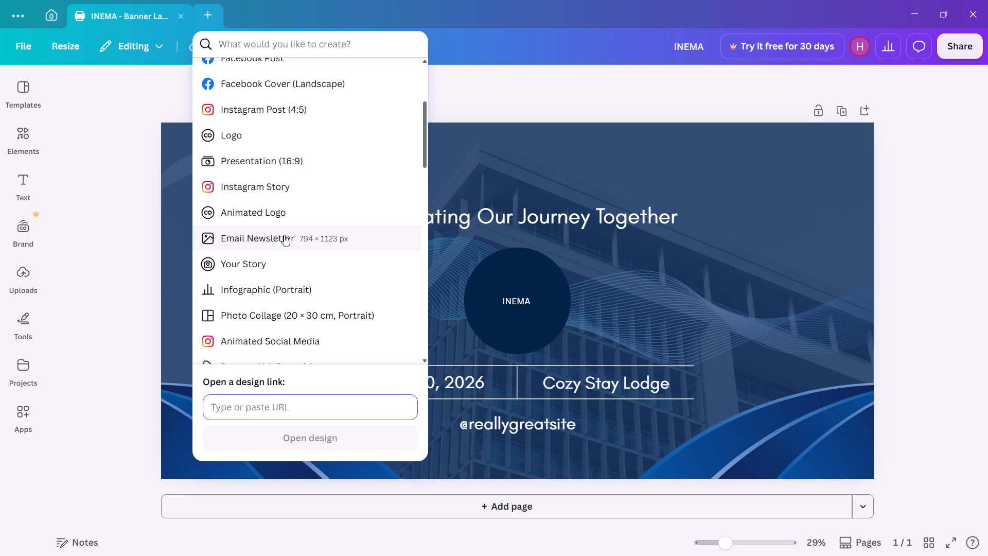
pyautogui.scroll(-4, 284, 235)
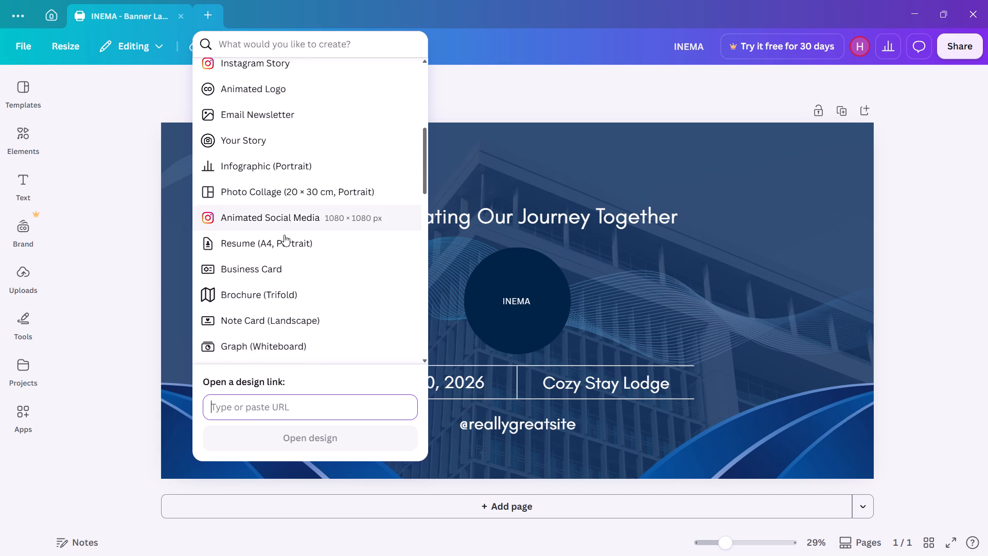
pyautogui.scroll(-1, 284, 235)
pyautogui.scroll(4, 284, 235)
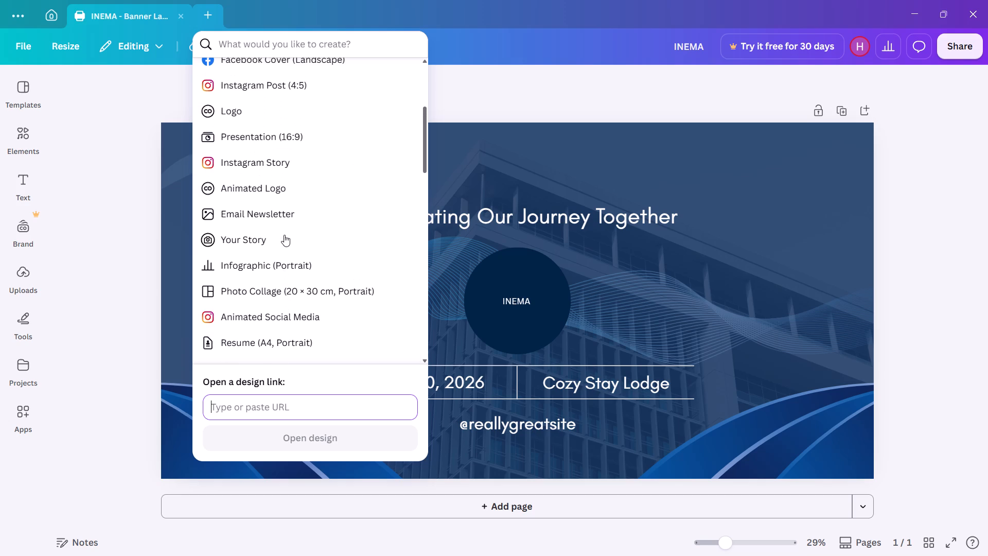
pyautogui.scroll(2, 284, 235)
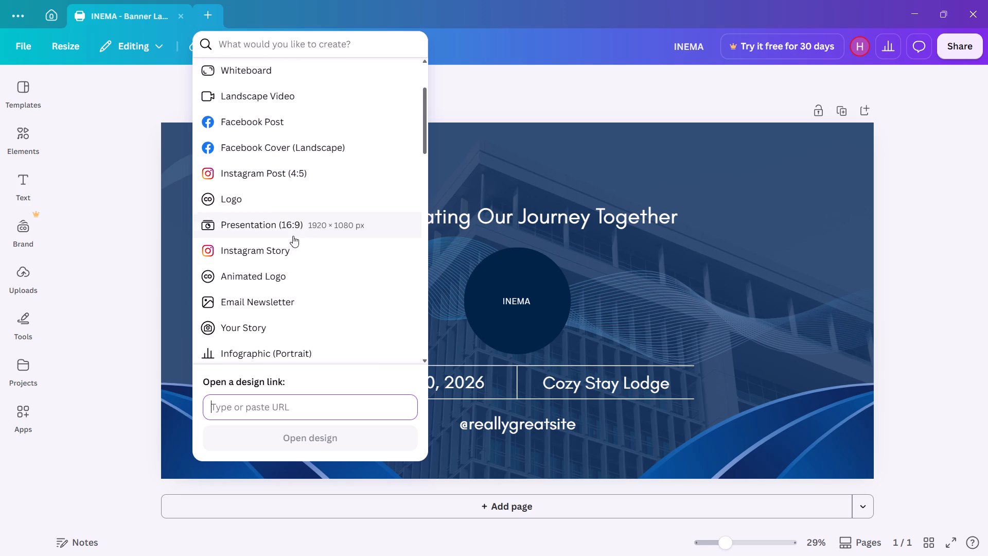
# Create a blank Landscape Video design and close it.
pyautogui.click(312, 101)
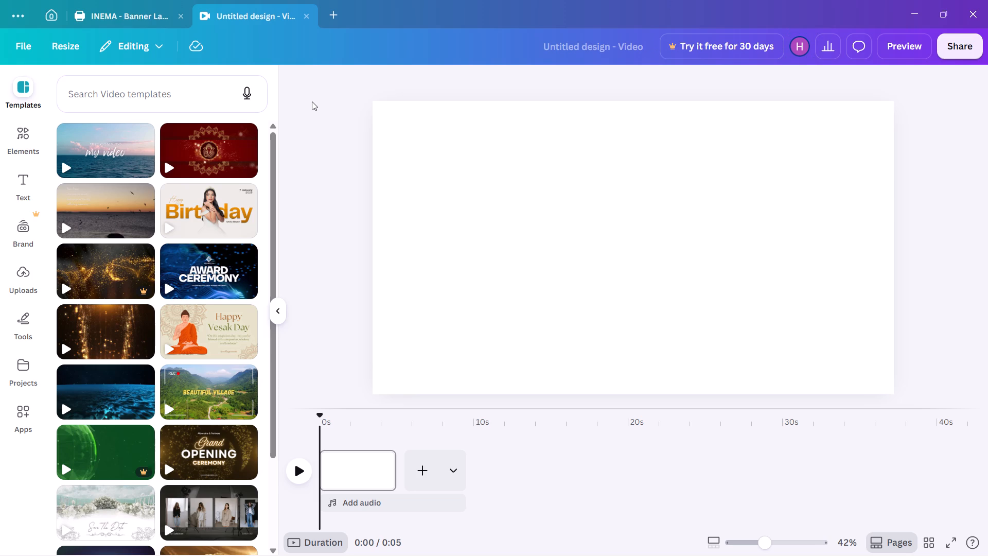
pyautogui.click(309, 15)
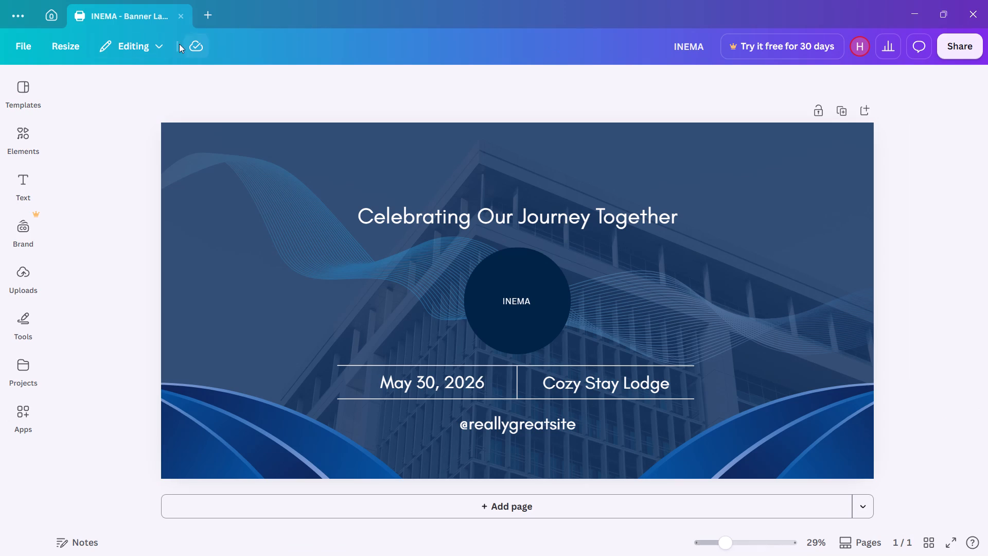
# Open the recent untitled landscape banner with the COLORIDO 2K26 logo from the home page.
pyautogui.click(49, 15)
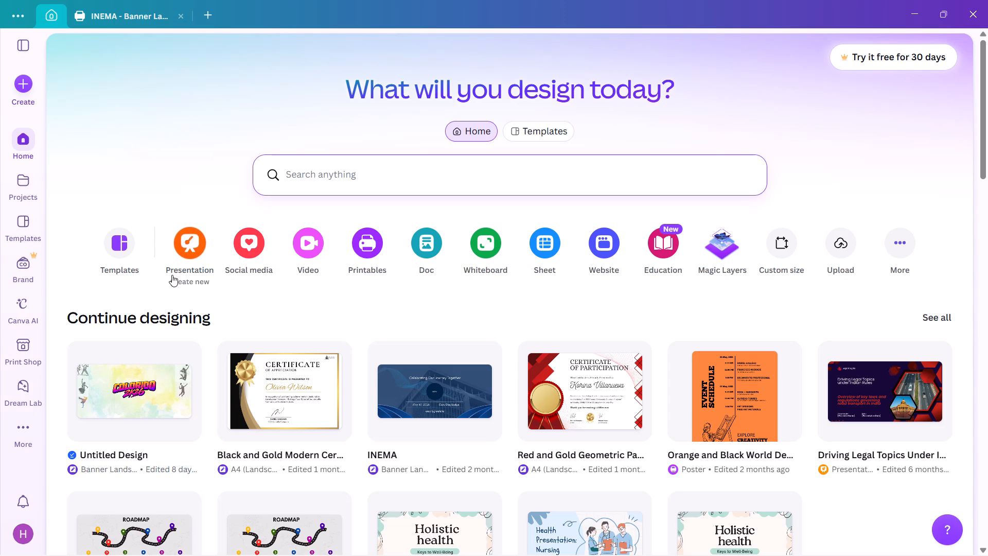
pyautogui.click(142, 413)
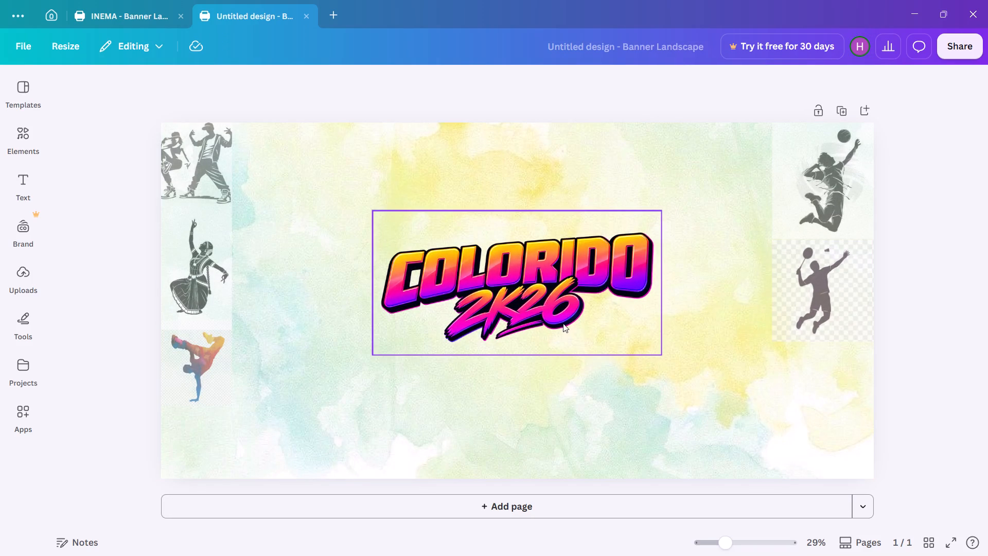
# Rotate the COLORIDO 2K26 logo at the banner's centre freehand, leaving it tilted slightly counterclockwise, and clear the selection.
pyautogui.doubleClick(557, 309)
pyautogui.click(557, 309)
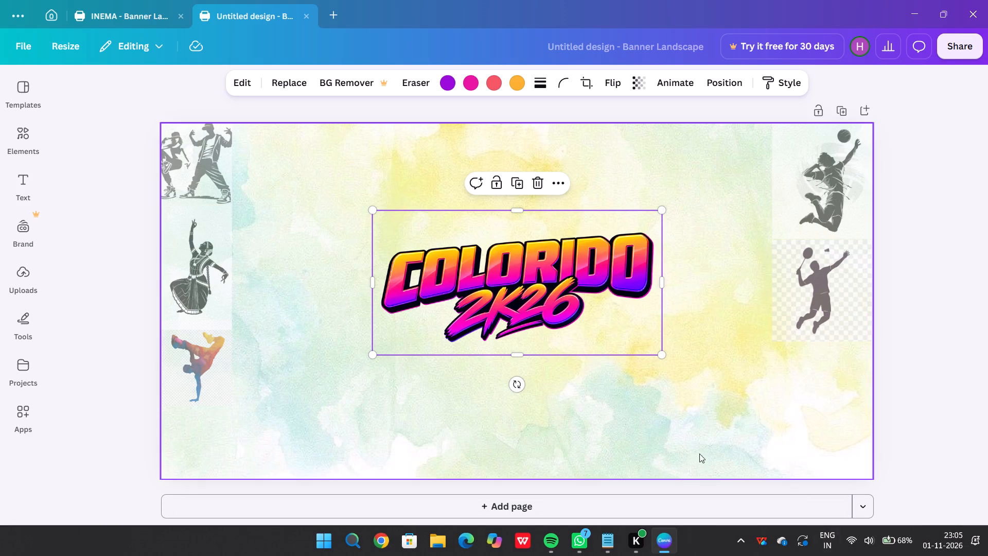
pyautogui.click(519, 385)
pyautogui.tripleClick(519, 385)
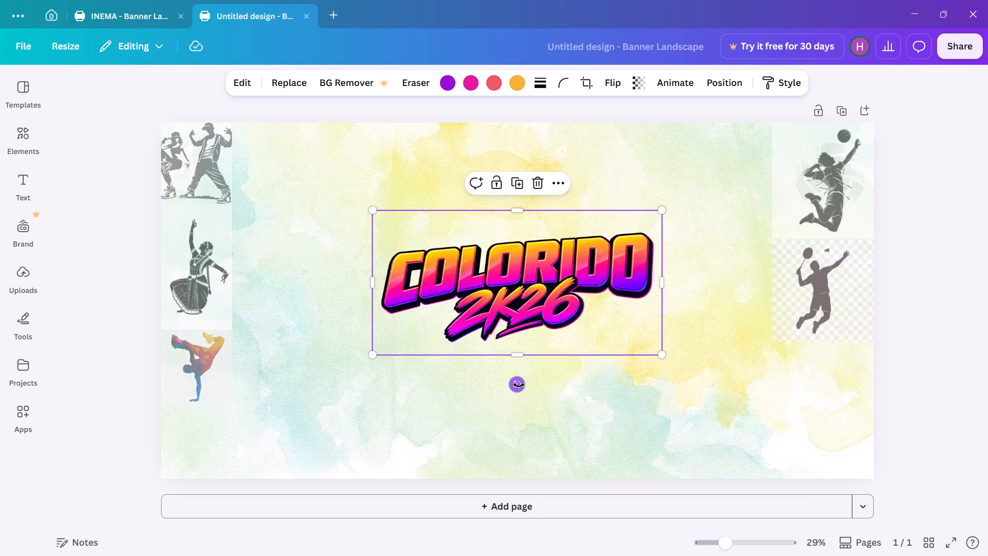
pyautogui.click(519, 385)
pyautogui.moveTo(519, 385); pyautogui.dragTo(467, 282)
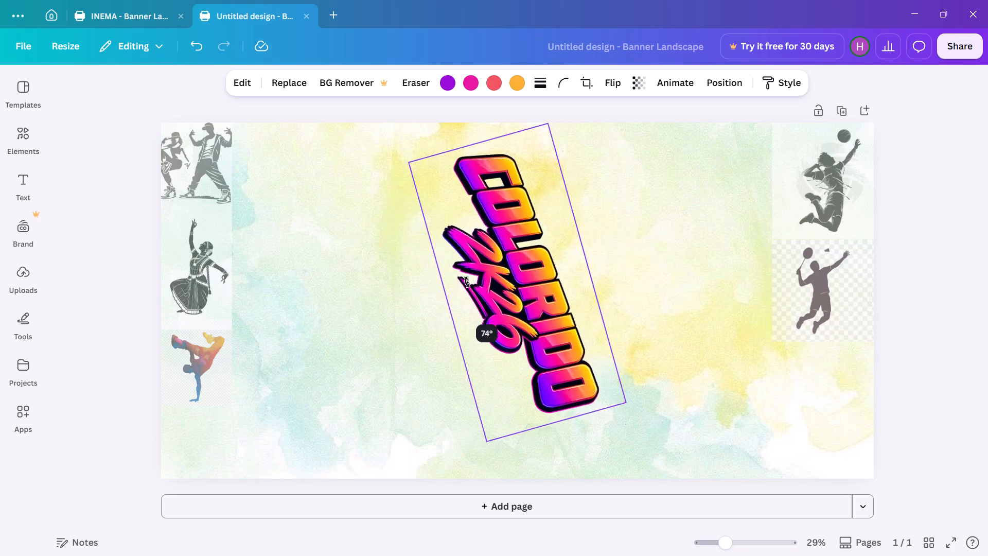
pyautogui.moveTo(467, 282); pyautogui.dragTo(516, 376)
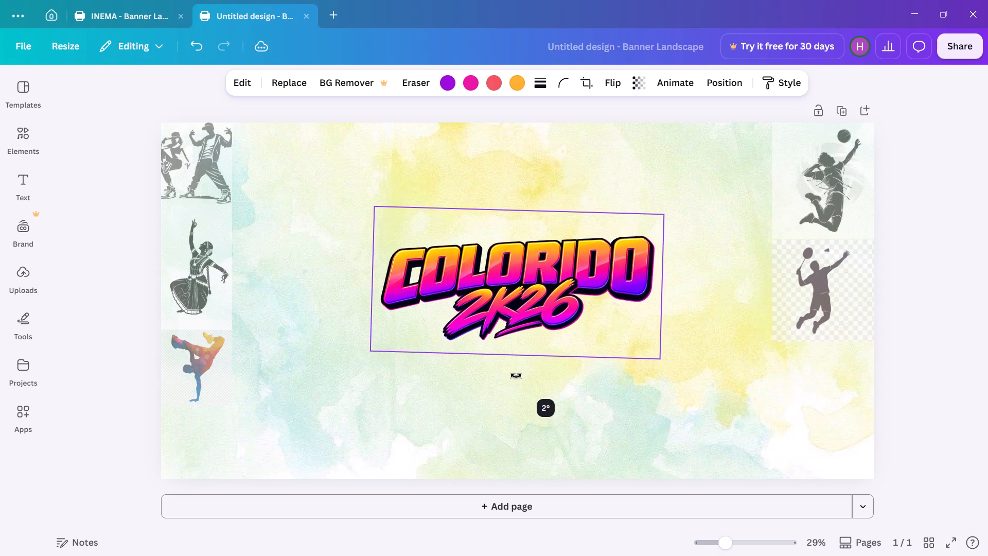
pyautogui.moveTo(516, 376); pyautogui.dragTo(521, 375)
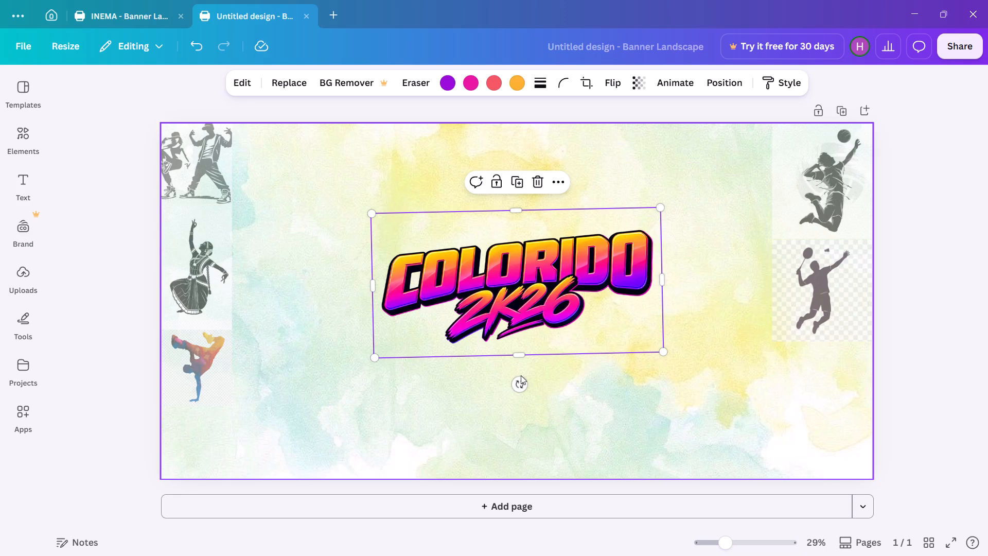
pyautogui.click(521, 375)
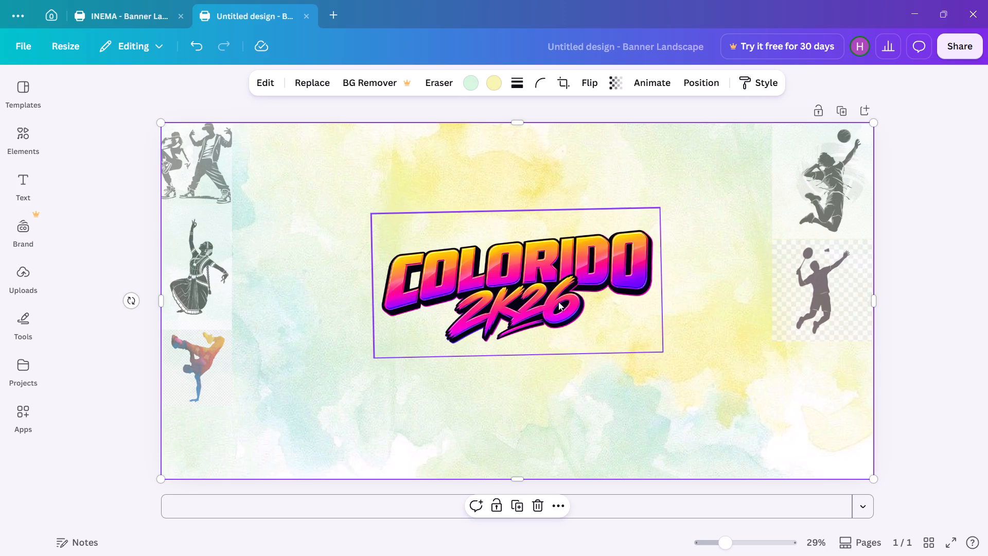
pyautogui.click(606, 163)
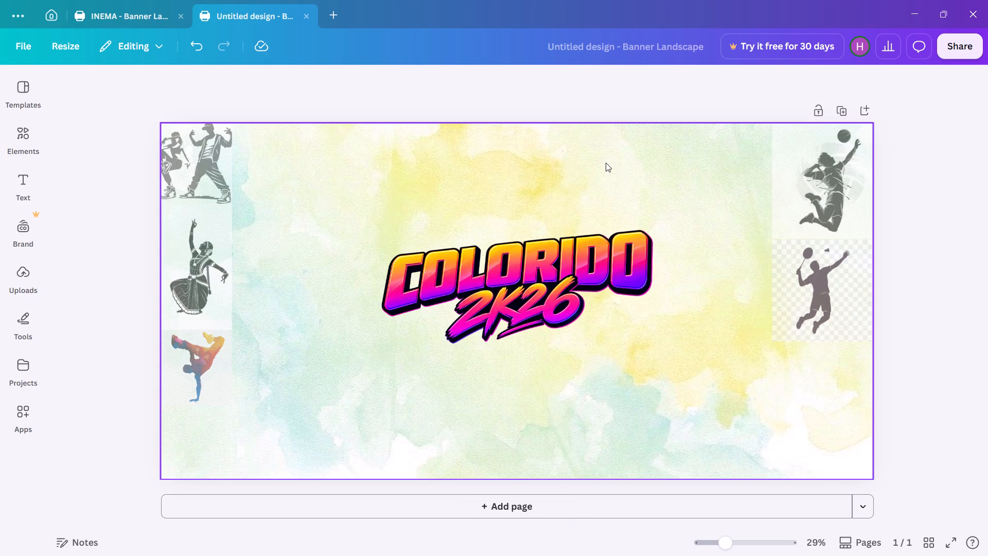
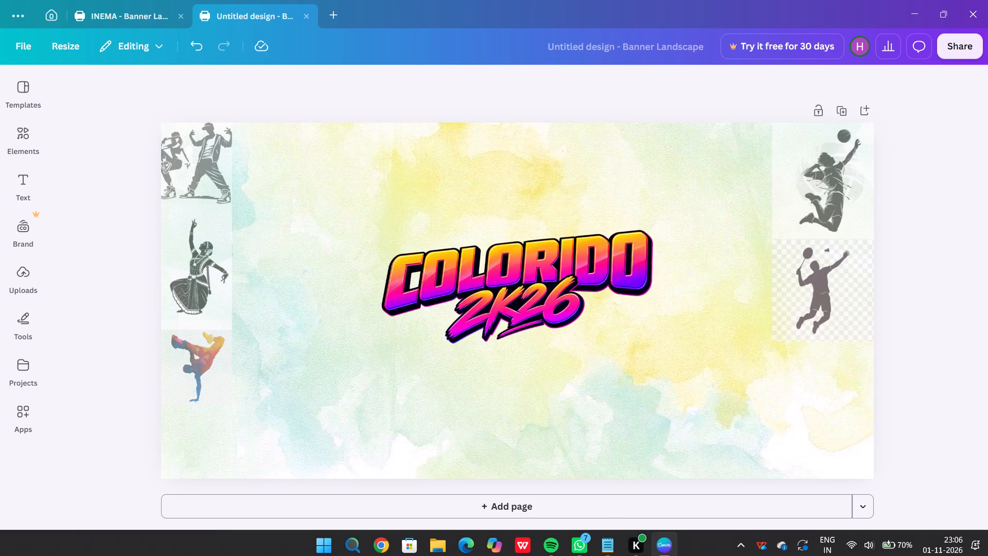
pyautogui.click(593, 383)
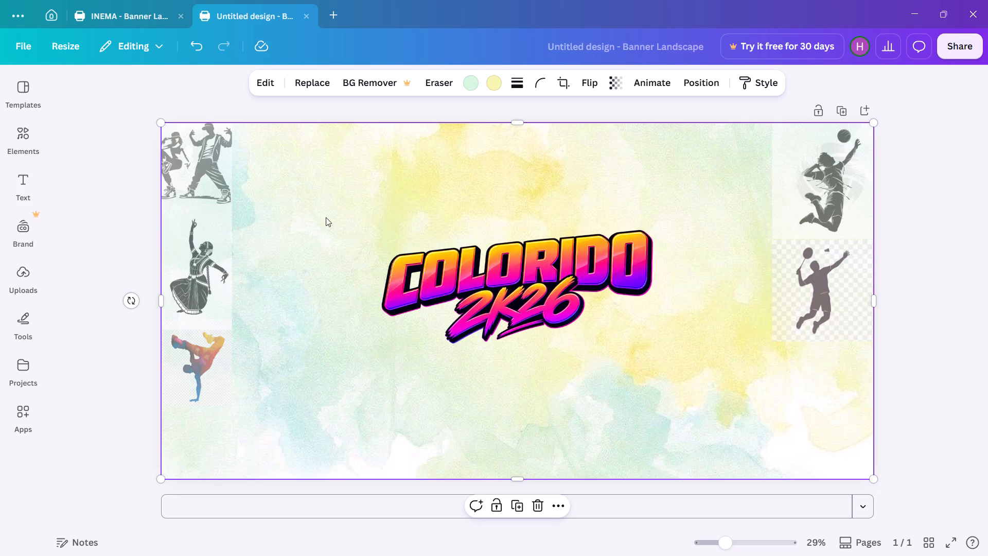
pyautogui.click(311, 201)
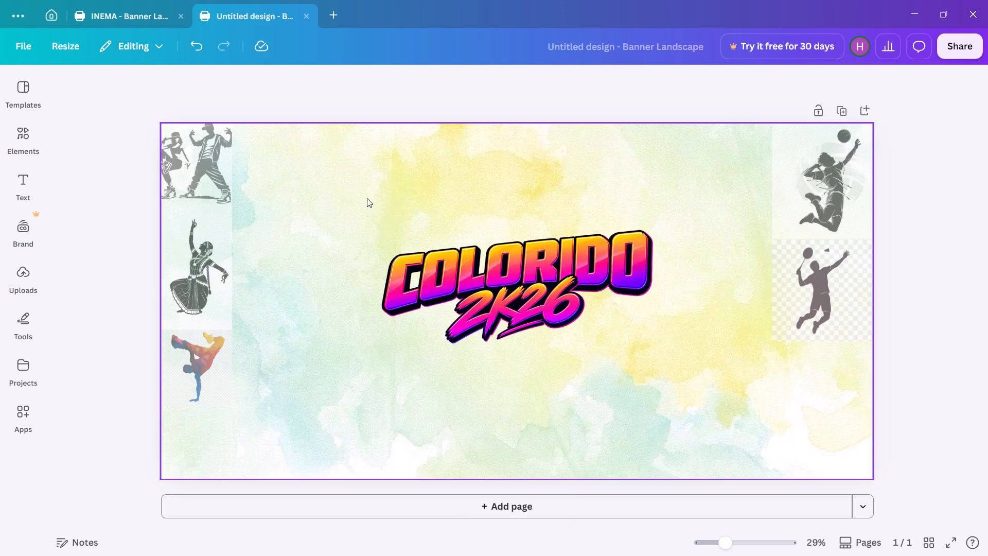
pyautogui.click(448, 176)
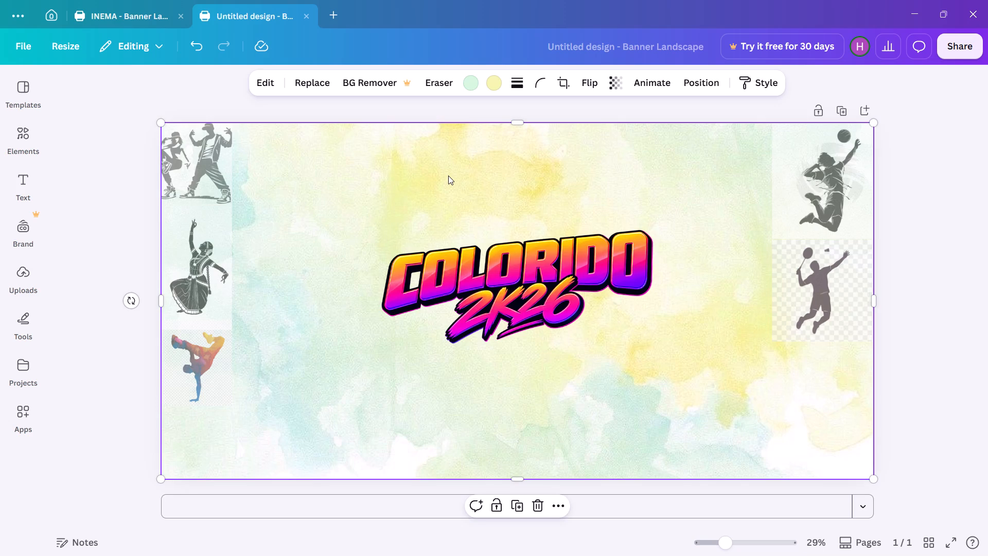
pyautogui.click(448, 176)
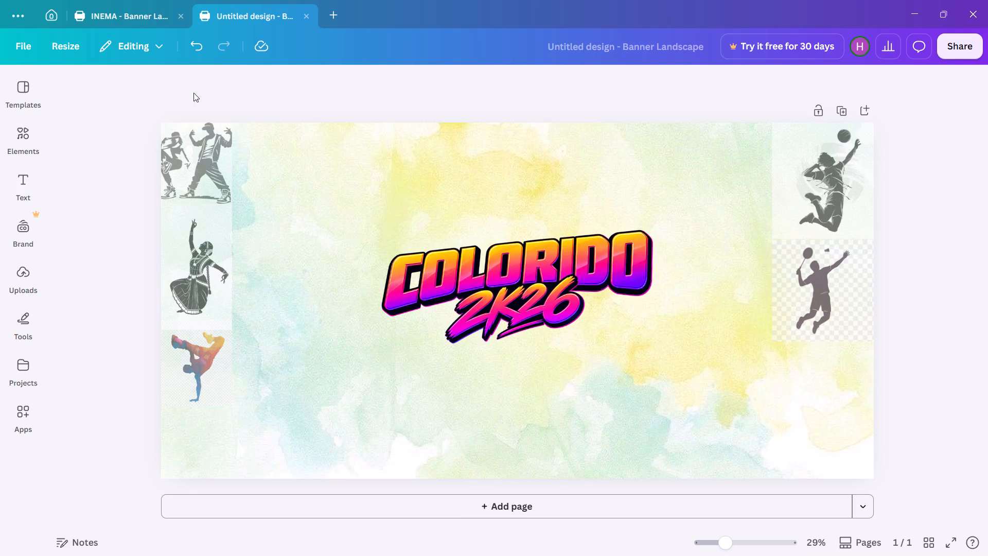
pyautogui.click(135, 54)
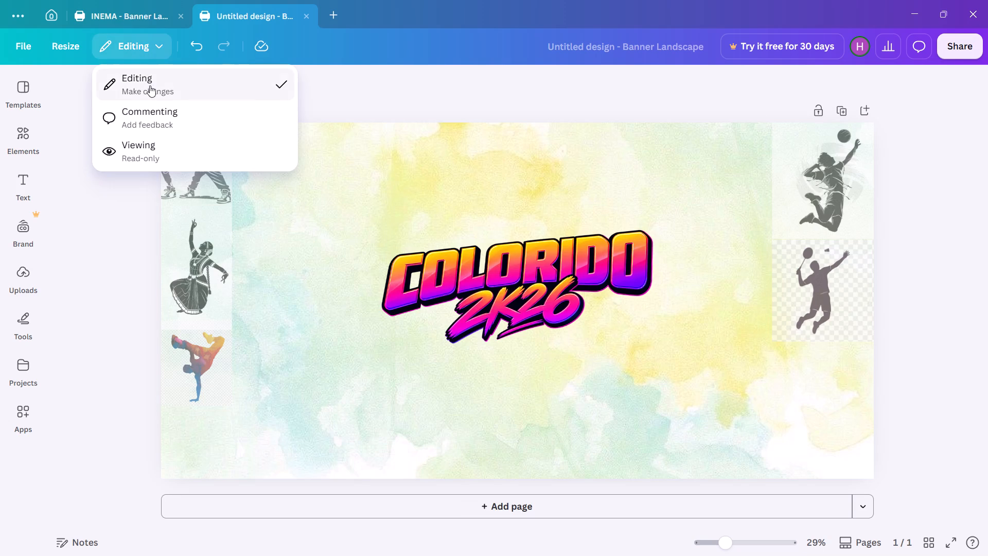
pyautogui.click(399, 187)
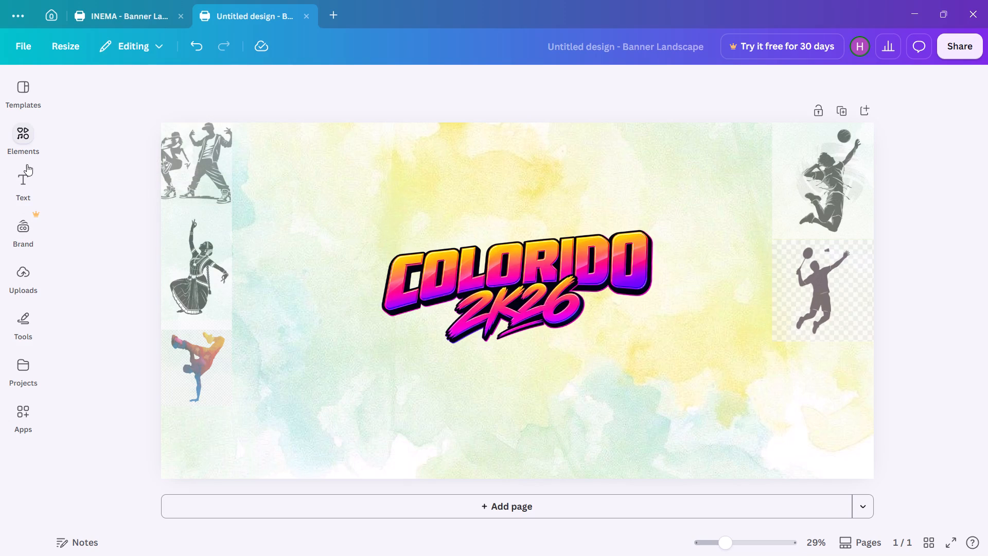
# Add a text box to the banner and move it just beneath the COLORIDO 2K26 logo.
pyautogui.click(25, 178)
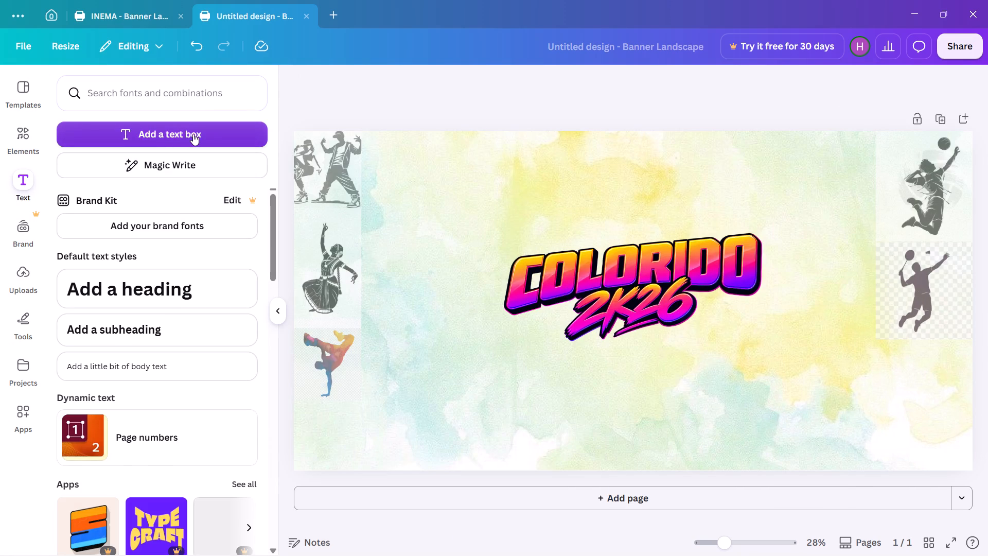
pyautogui.click(194, 134)
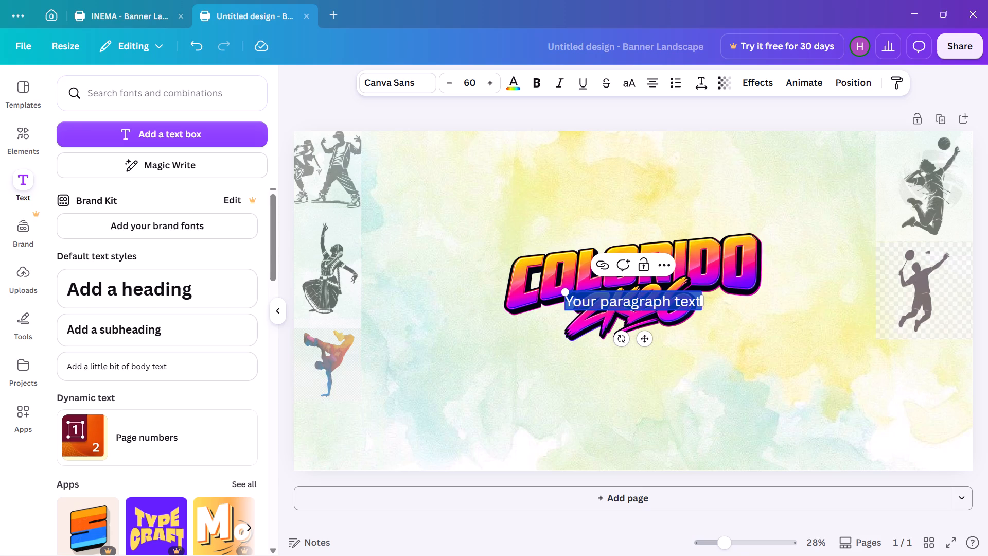
pyautogui.moveTo(605, 299); pyautogui.dragTo(574, 297)
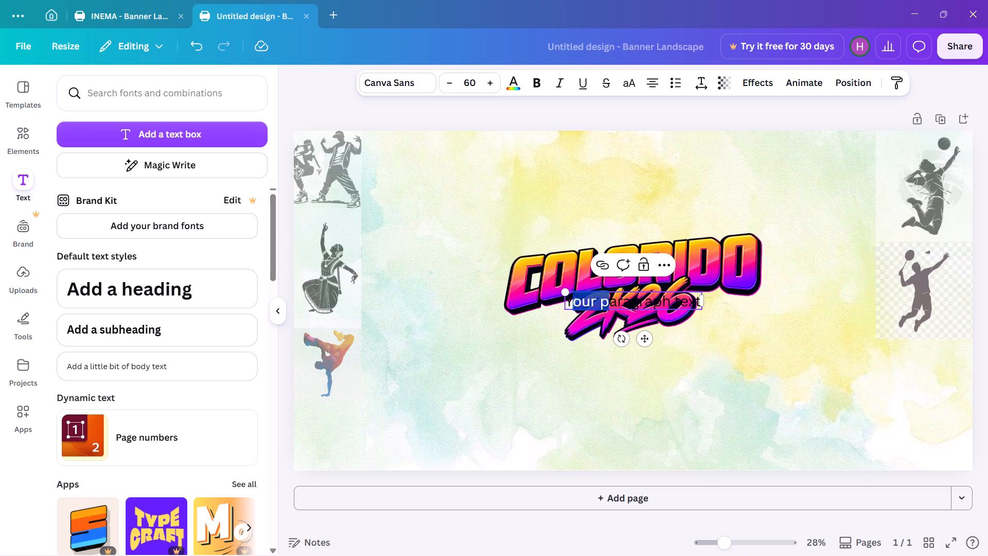
pyautogui.moveTo(574, 297); pyautogui.dragTo(595, 301)
pyautogui.click(595, 301)
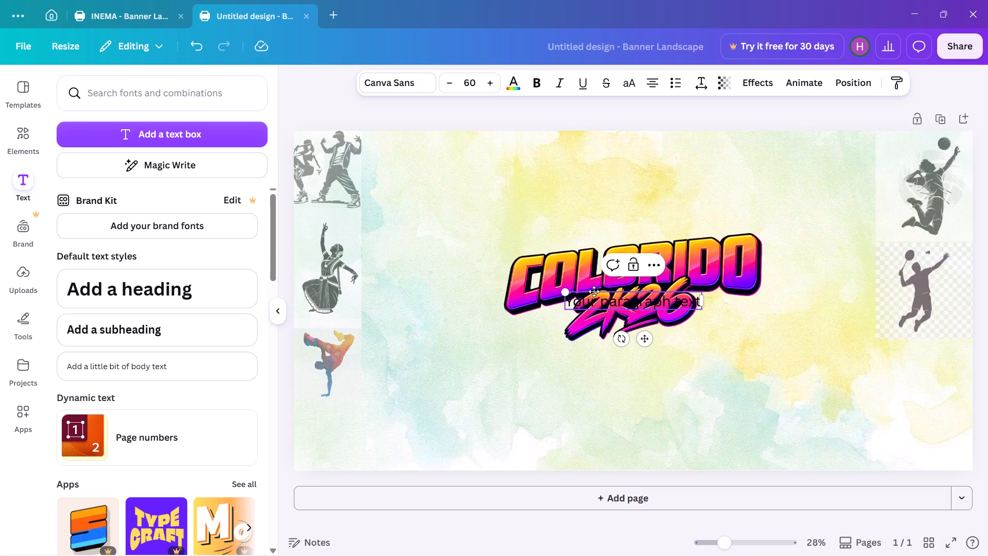
pyautogui.moveTo(594, 291); pyautogui.dragTo(585, 342)
# Replace the placeholder text beneath the logo with "CULTURAL AND SPORTS FEST" and leave text editing.
pyautogui.click(583, 349)
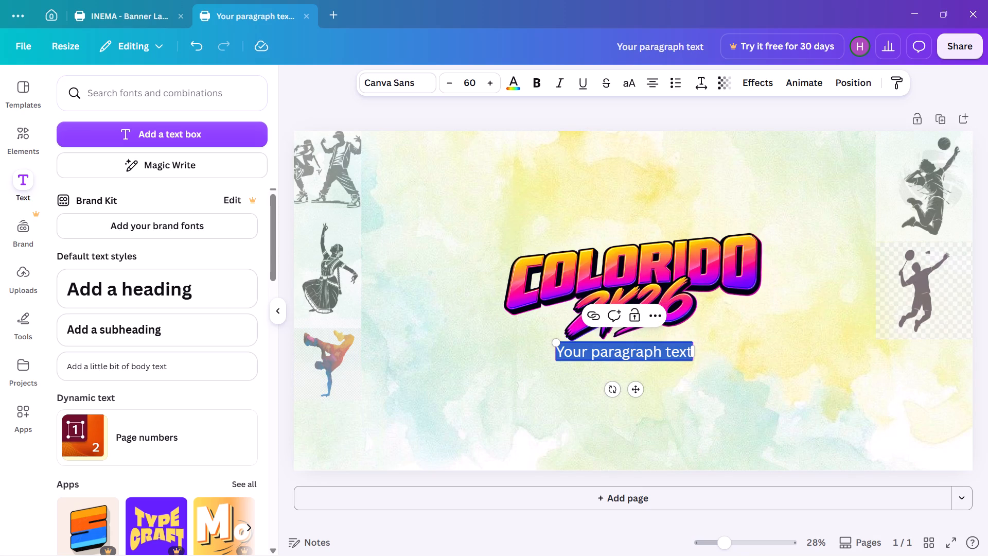
pyautogui.press('BackSpace')
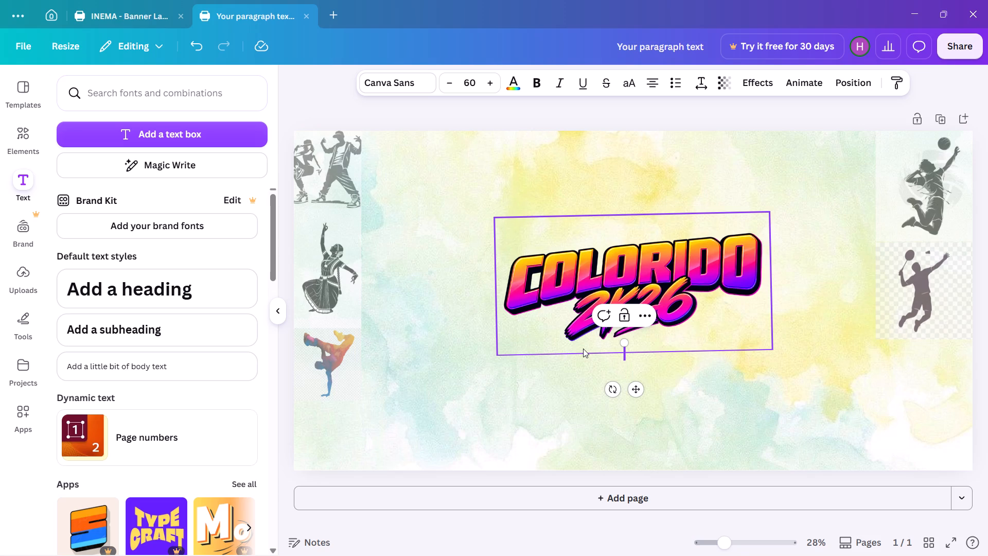
pyautogui.press('c')
pyautogui.press('u')
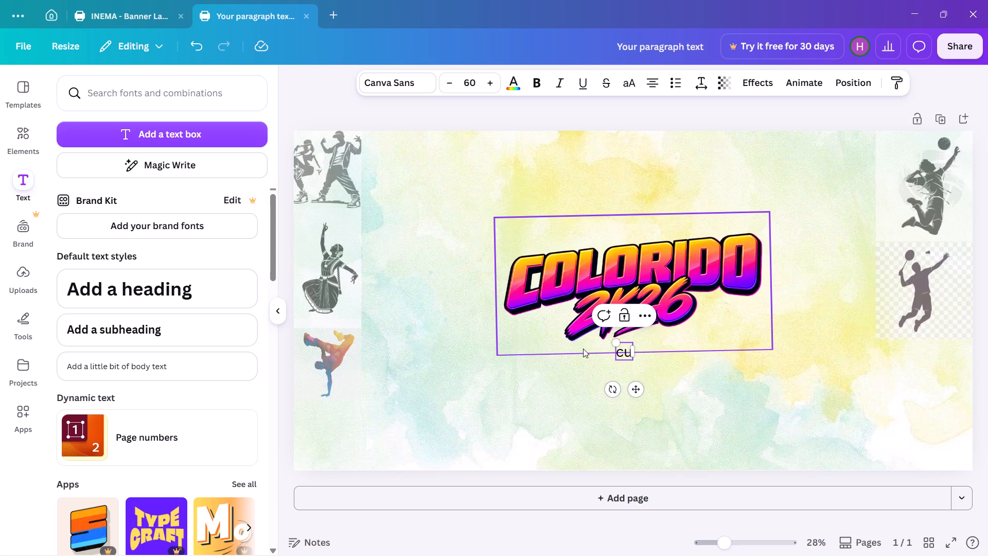
pyautogui.press('BackSpace')
pyautogui.press('BackSpace')
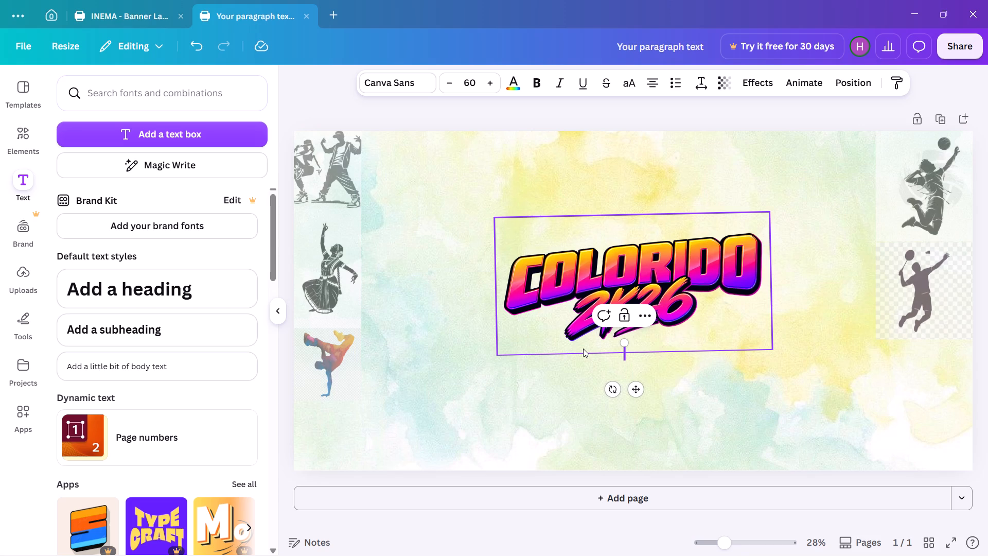
pyautogui.press('c')
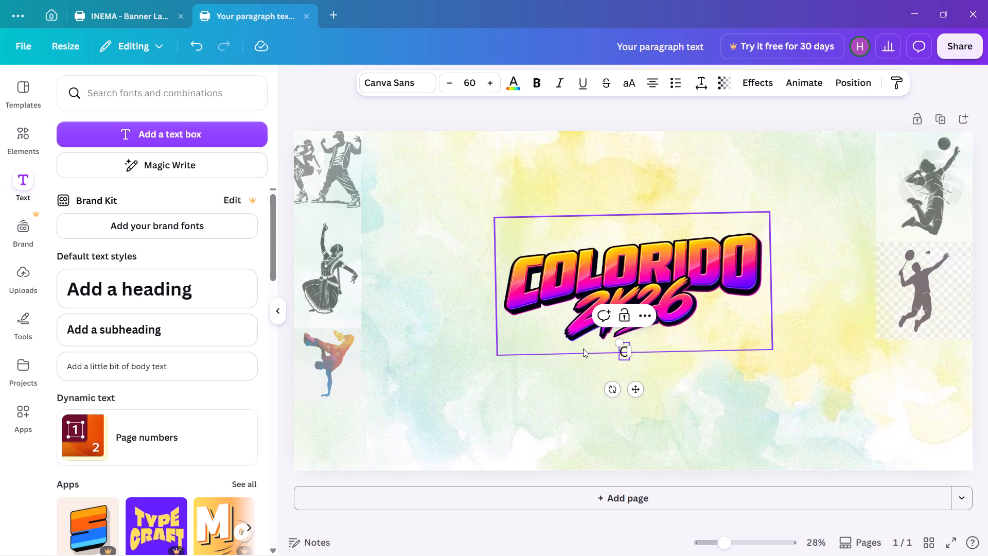
pyautogui.write('ULTURAL NAD')
pyautogui.press('space')
pyautogui.press('BackSpace')
pyautogui.press('BackSpace')
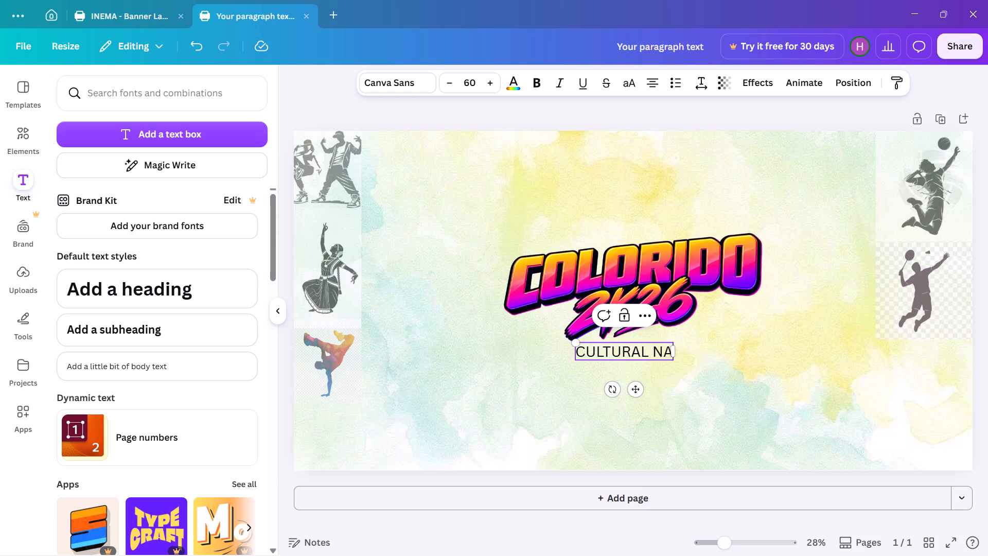
pyautogui.press('BackSpace')
pyautogui.press('BackSpace')
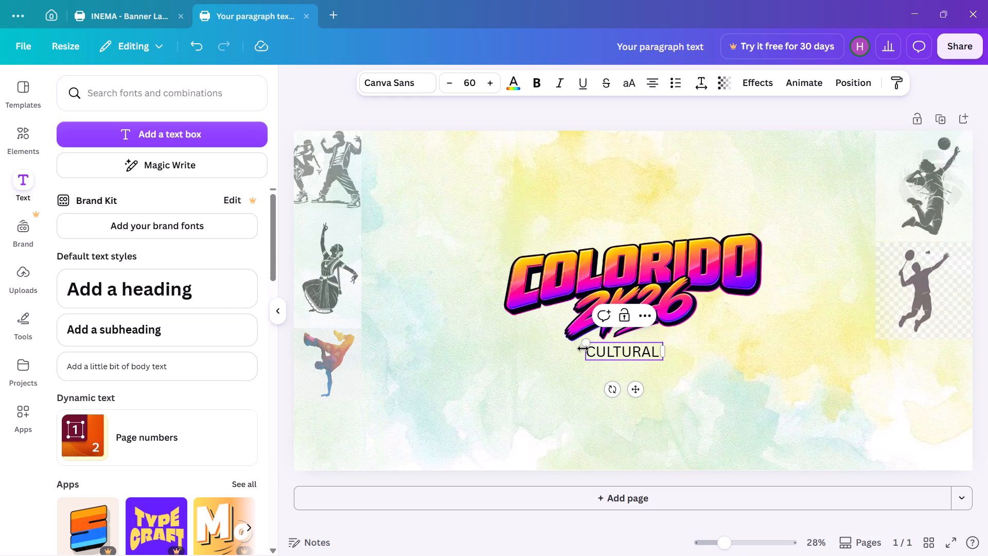
pyautogui.write('AND')
pyautogui.press('space')
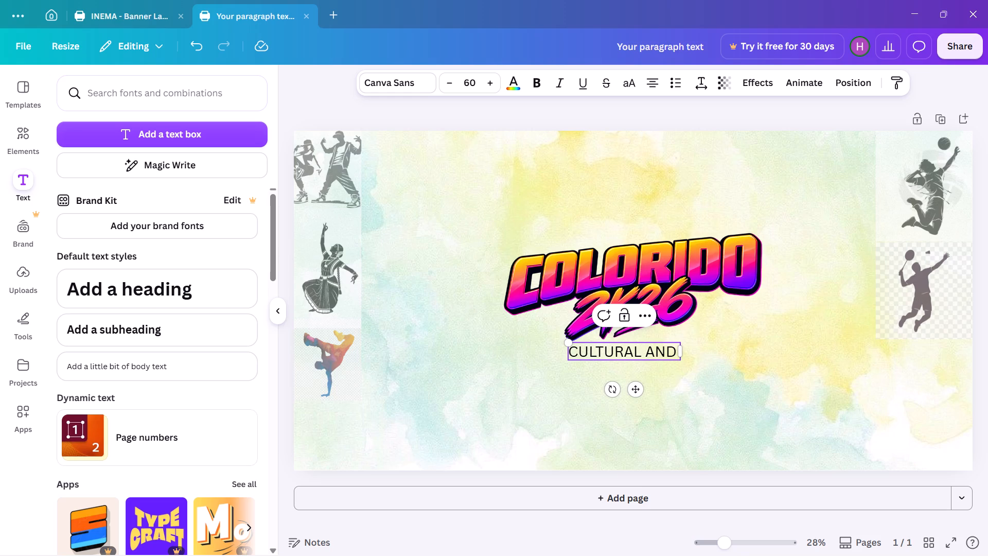
pyautogui.write('SPORTS')
pyautogui.press('space')
pyautogui.write('FEST')
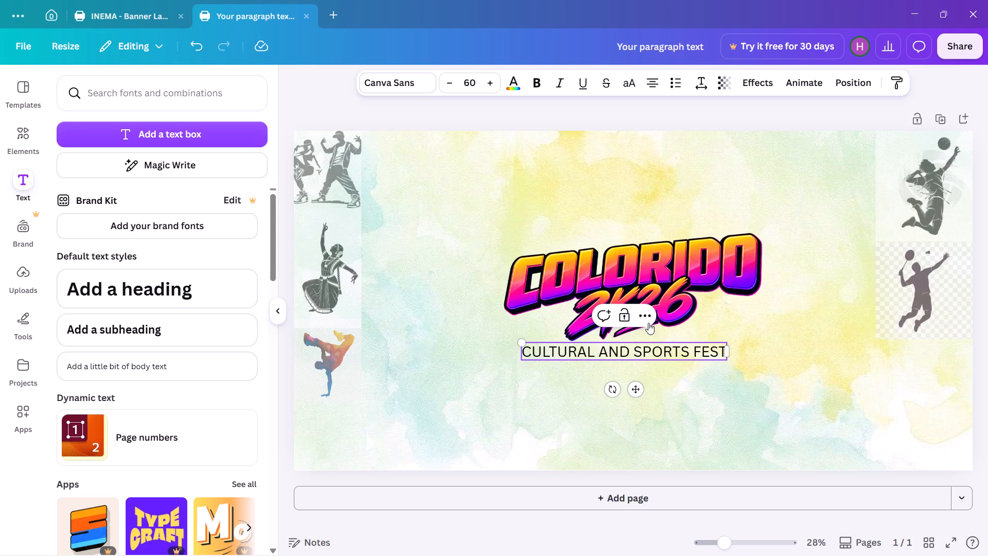
pyautogui.click(672, 361)
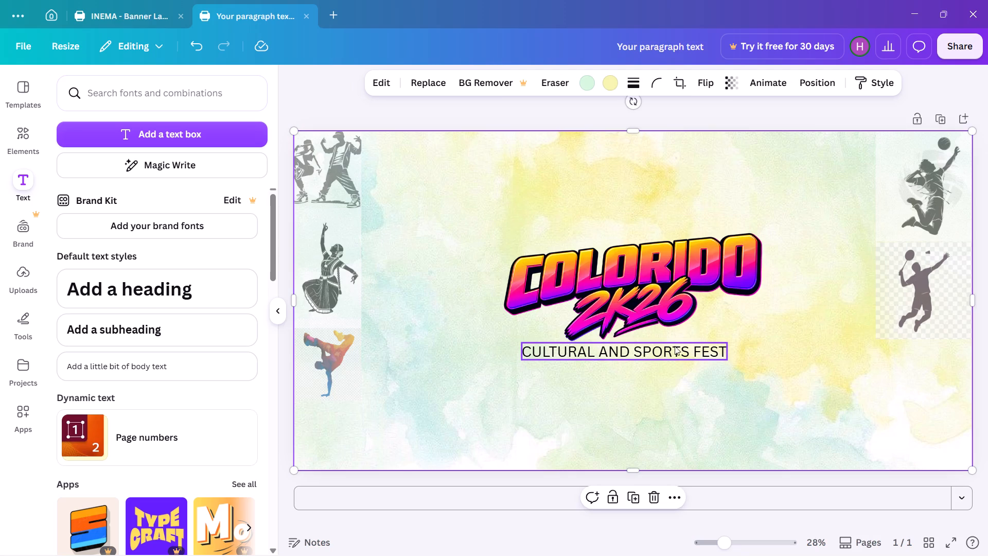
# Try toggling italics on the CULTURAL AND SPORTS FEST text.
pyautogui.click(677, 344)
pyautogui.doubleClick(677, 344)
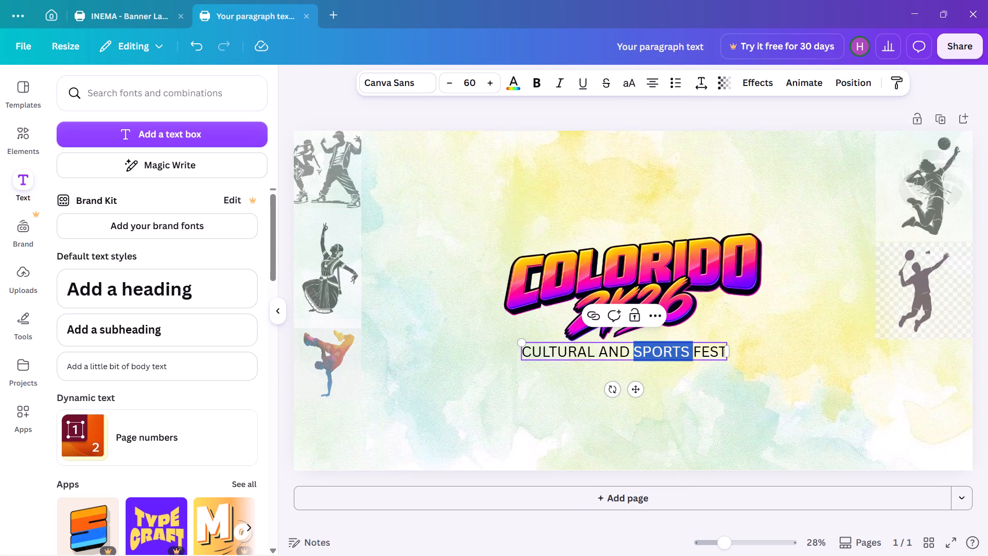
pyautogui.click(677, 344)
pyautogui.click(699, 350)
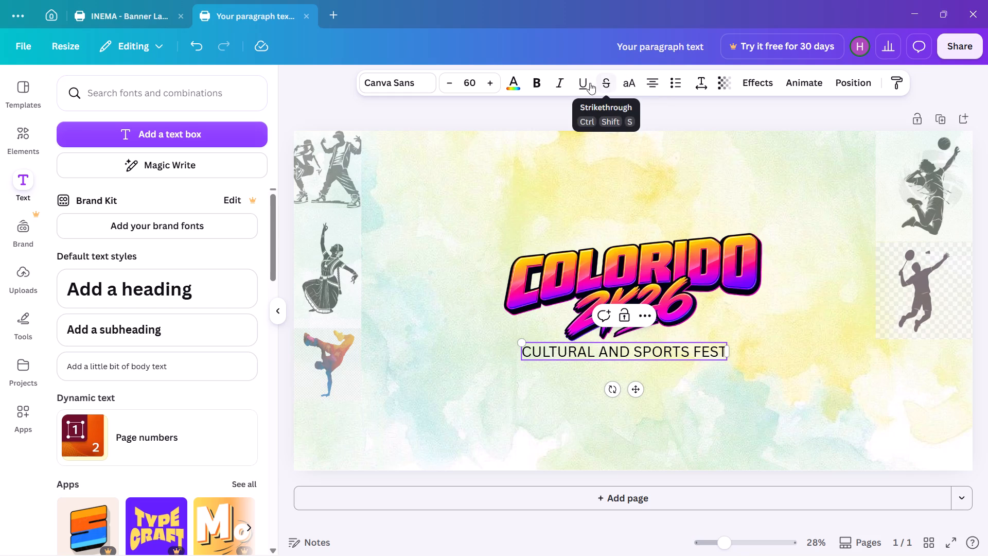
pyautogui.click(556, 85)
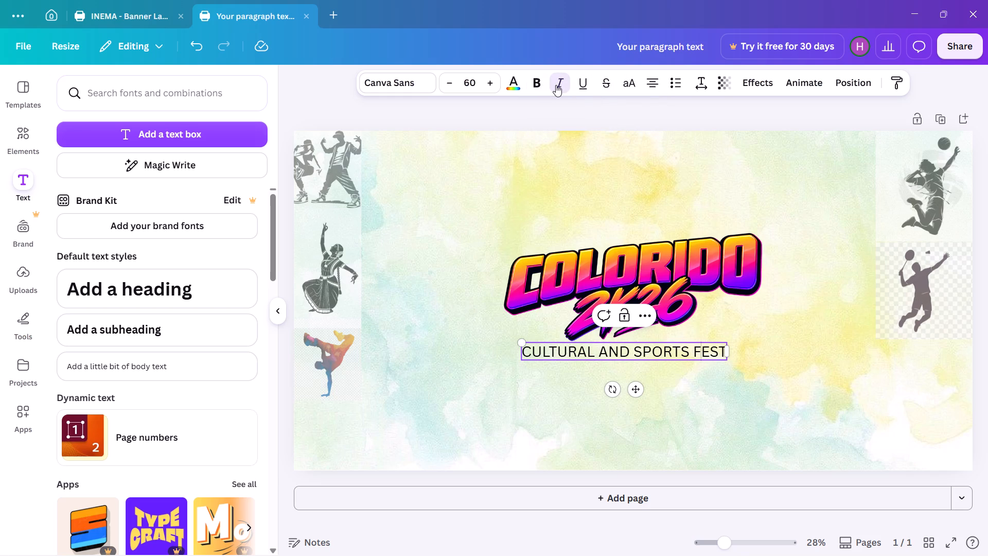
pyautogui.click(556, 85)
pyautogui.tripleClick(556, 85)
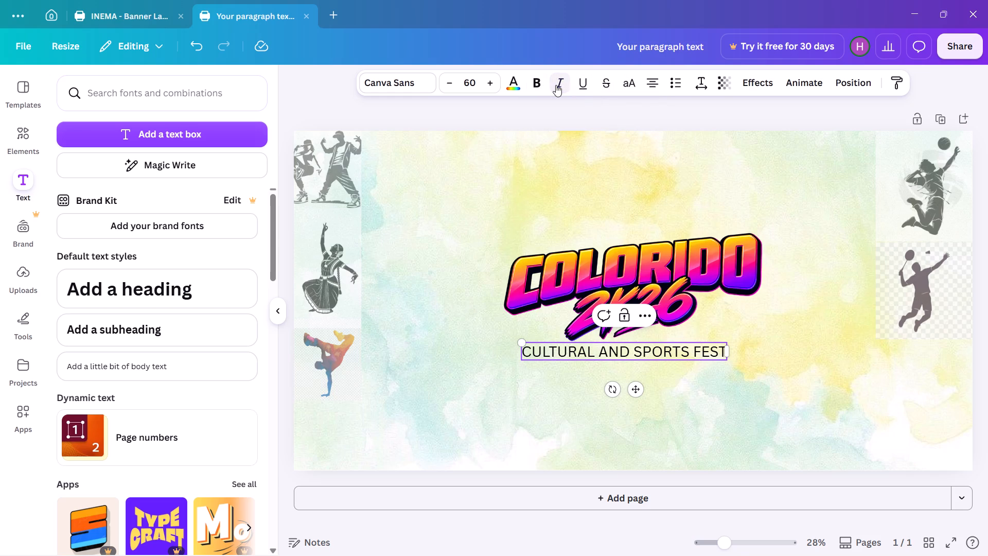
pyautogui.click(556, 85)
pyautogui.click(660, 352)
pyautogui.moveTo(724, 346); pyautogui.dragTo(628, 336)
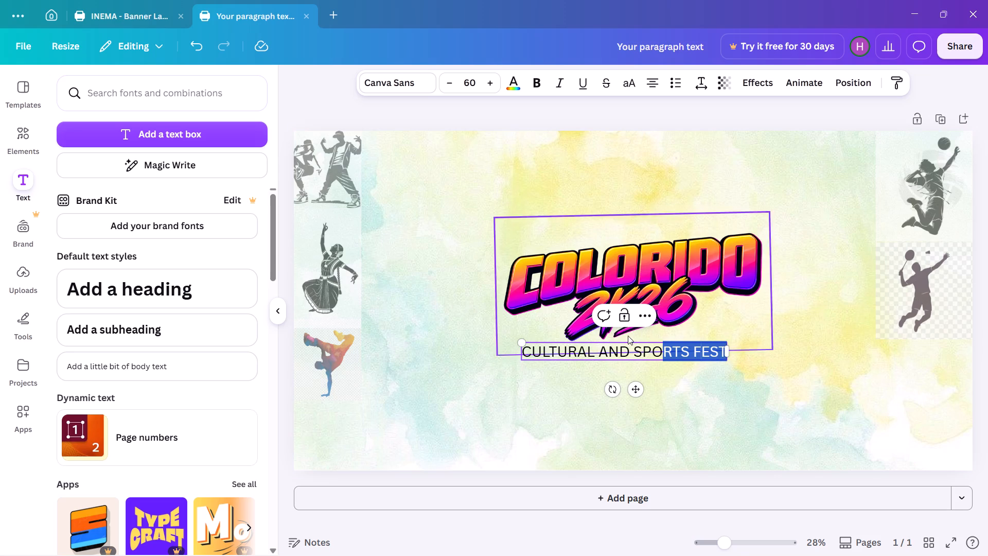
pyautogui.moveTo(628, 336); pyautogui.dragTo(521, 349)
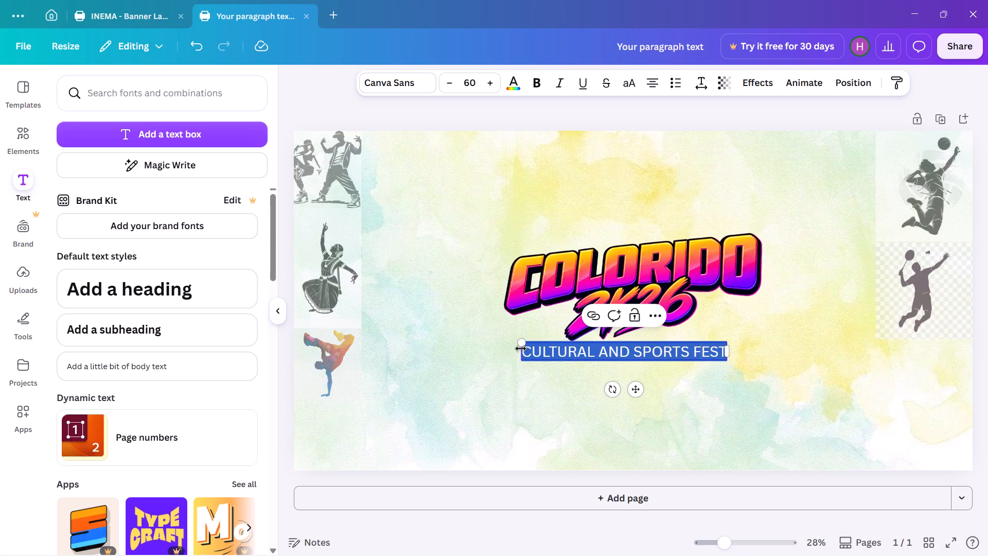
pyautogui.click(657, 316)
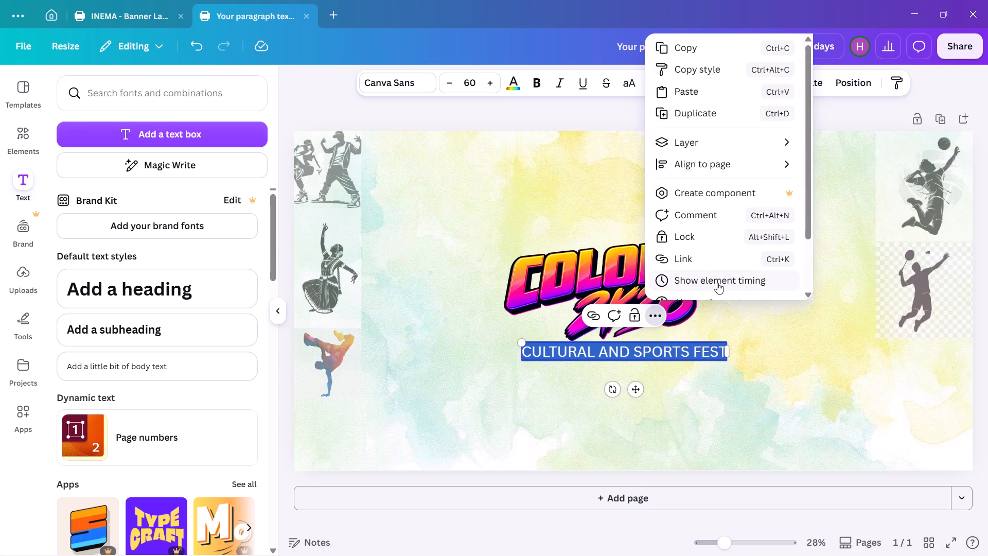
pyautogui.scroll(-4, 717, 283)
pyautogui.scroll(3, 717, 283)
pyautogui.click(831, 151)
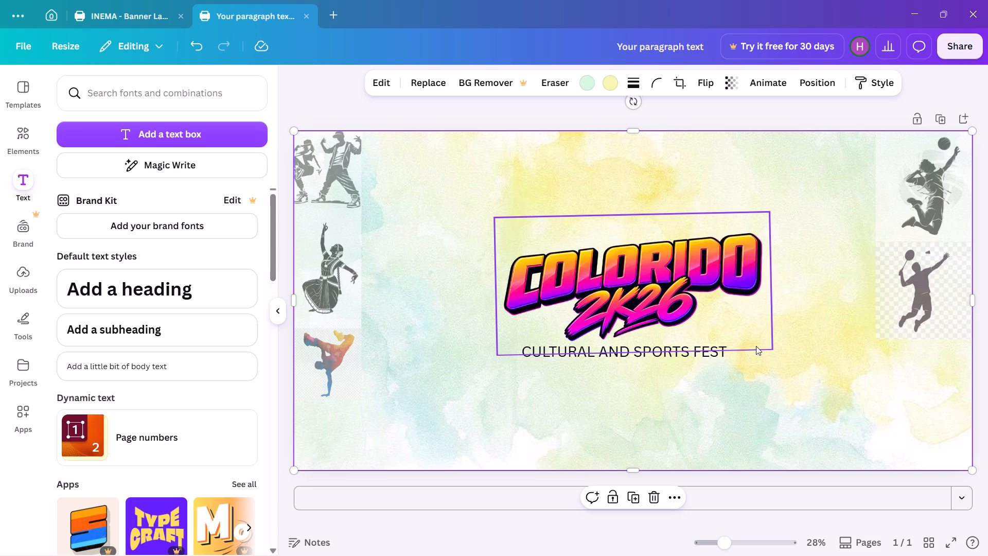
# Set the CULTURAL AND SPORTS FEST text to the Marelle font from the Handwriting category.
pyautogui.click(689, 348)
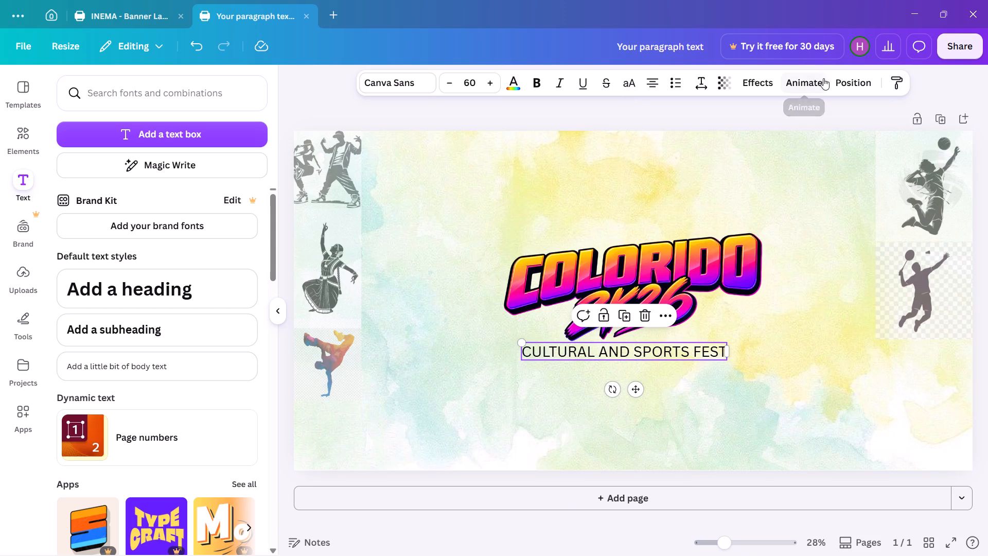
pyautogui.click(422, 88)
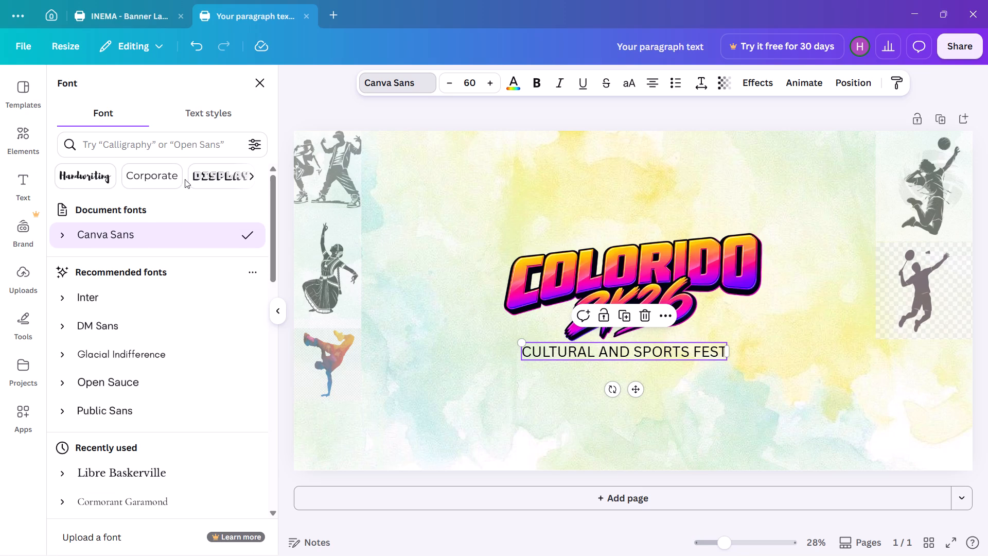
pyautogui.click(104, 167)
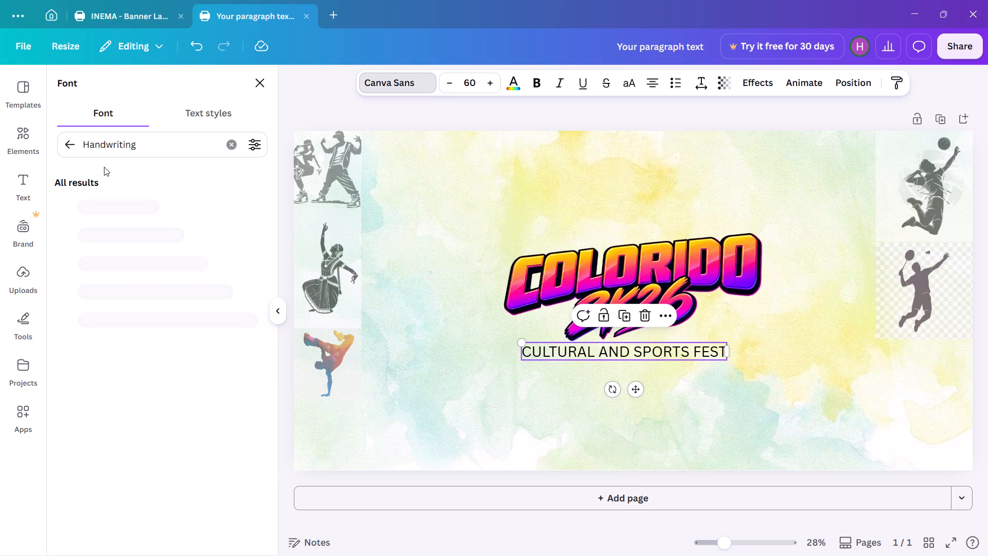
pyautogui.click(128, 376)
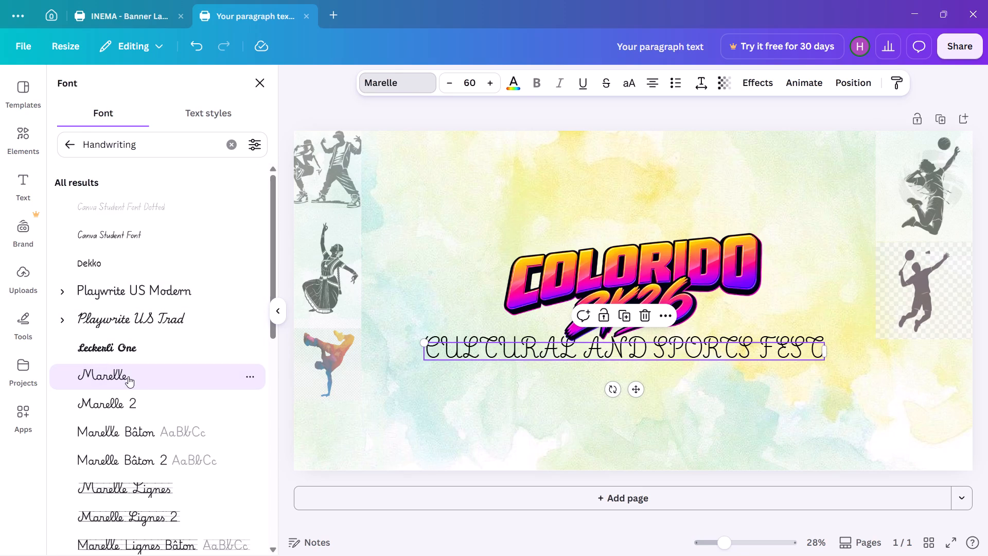
# Change the CULTURAL AND SPORTS FEST text to the Armies Display font from the Display category.
pyautogui.click(183, 114)
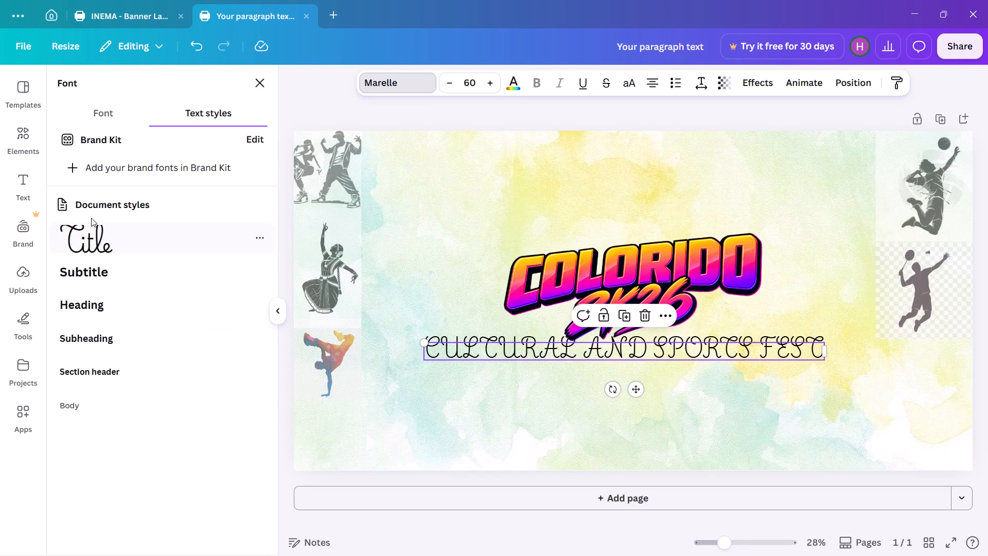
pyautogui.click(123, 109)
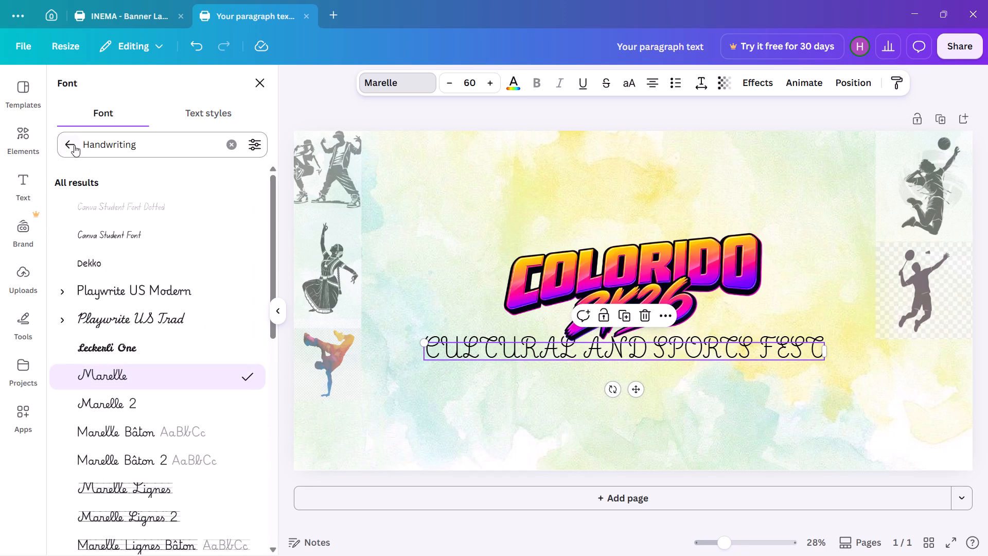
pyautogui.click(66, 144)
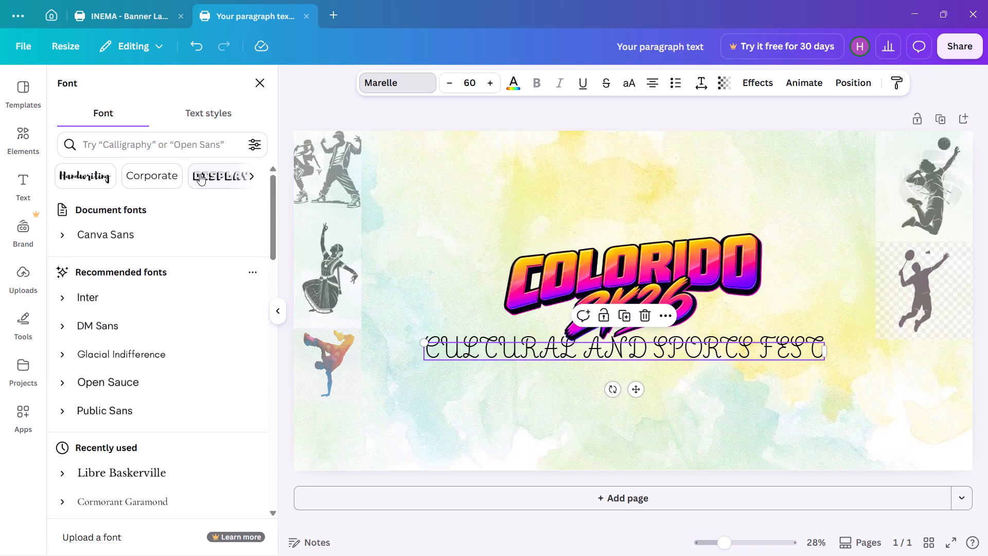
pyautogui.hscroll(-2, 201, 174)
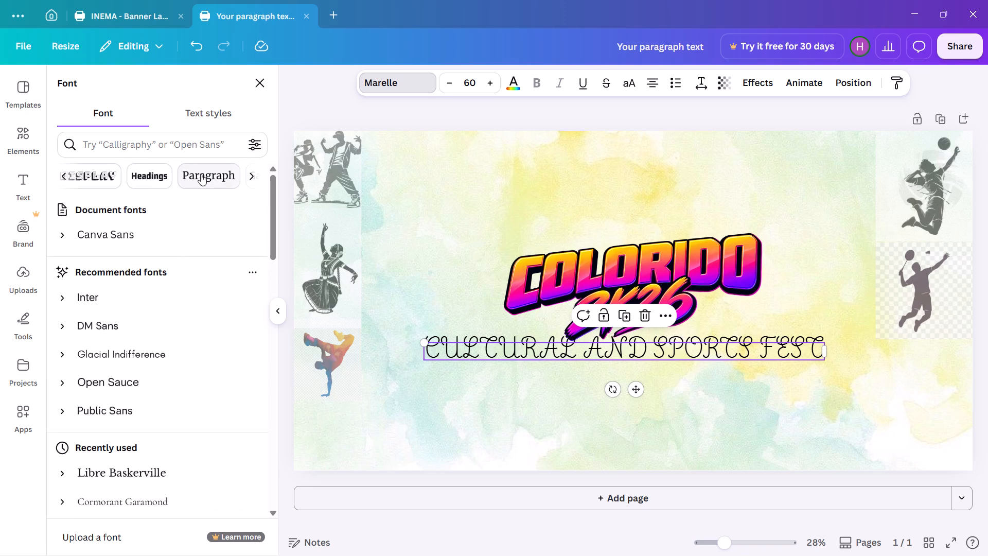
pyautogui.hscroll(1, 201, 174)
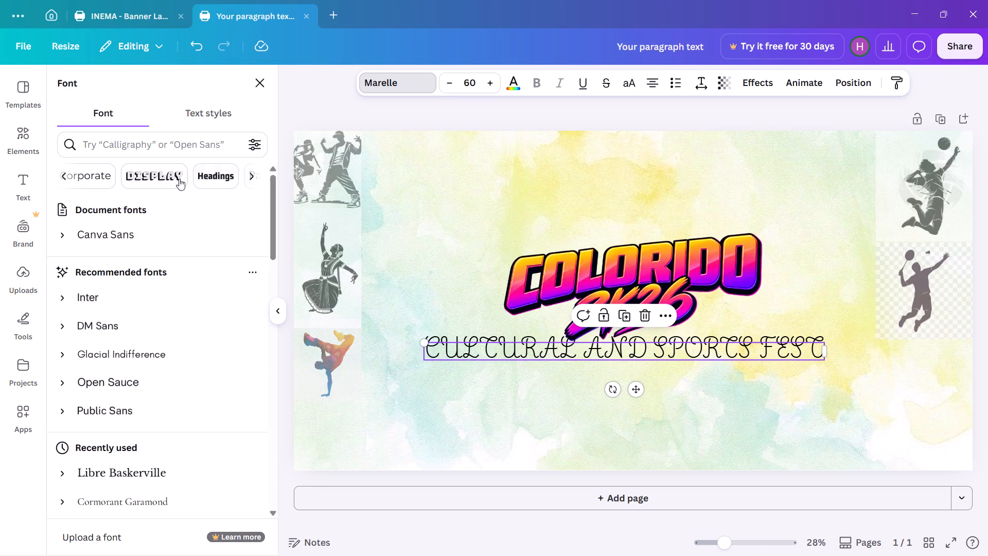
pyautogui.click(168, 180)
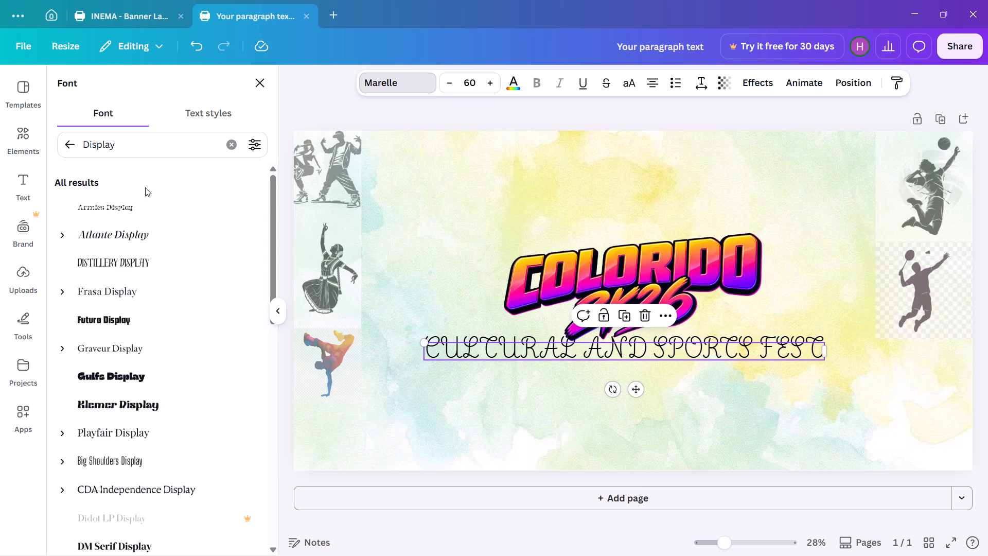
pyautogui.click(105, 215)
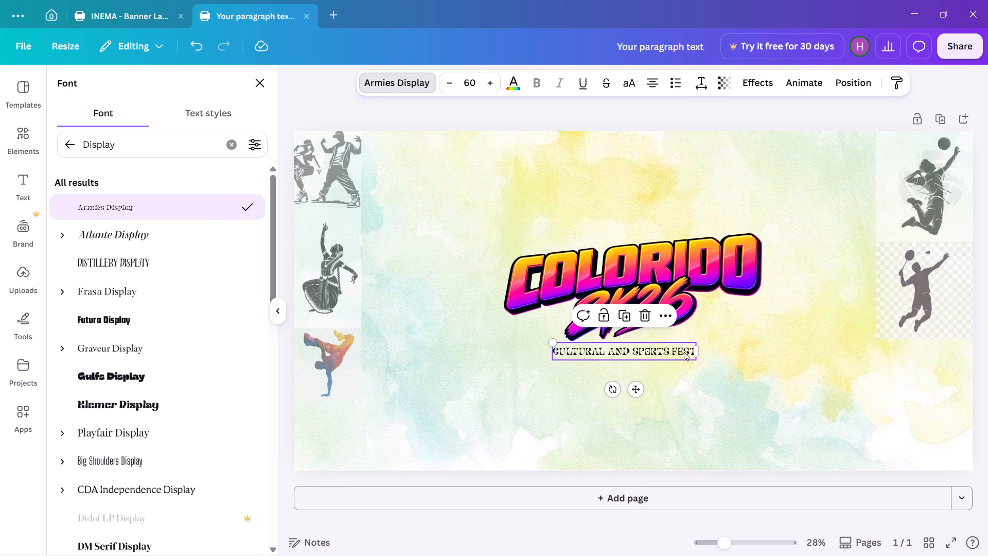
# Widen the CULTURAL AND SPORTS FEST text box on both sides so it extends beyond the logo's width.
pyautogui.moveTo(698, 352); pyautogui.dragTo(796, 352)
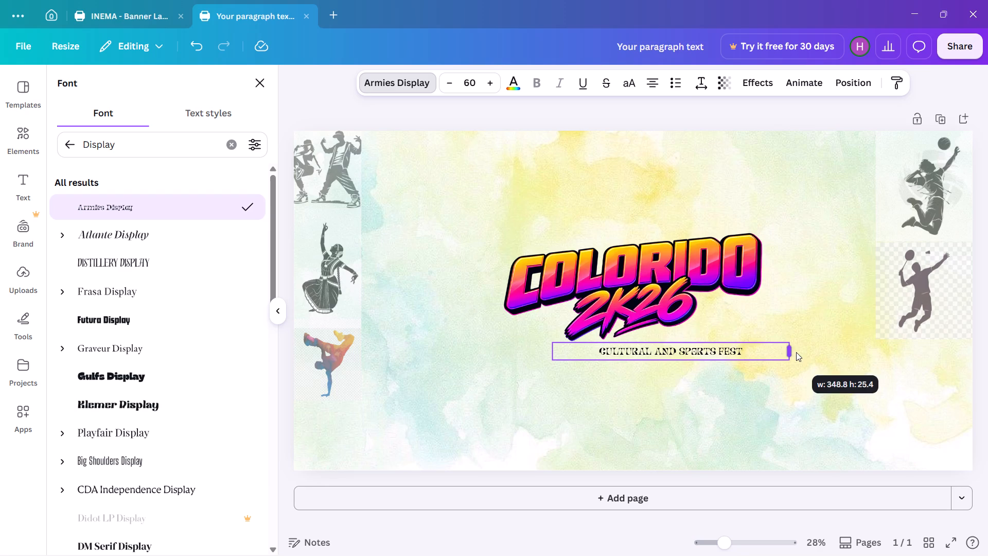
pyautogui.moveTo(796, 352); pyautogui.dragTo(802, 352)
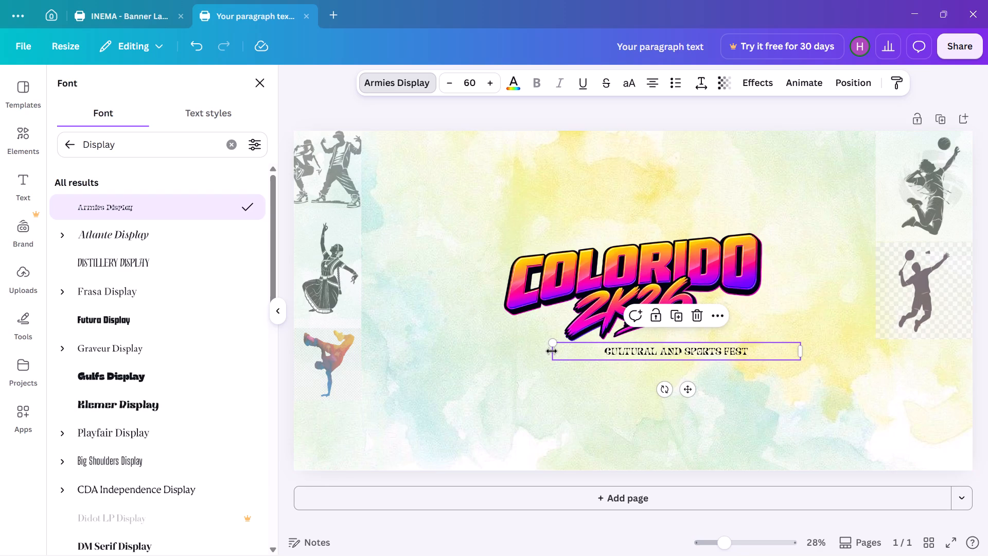
pyautogui.moveTo(552, 352); pyautogui.dragTo(464, 395)
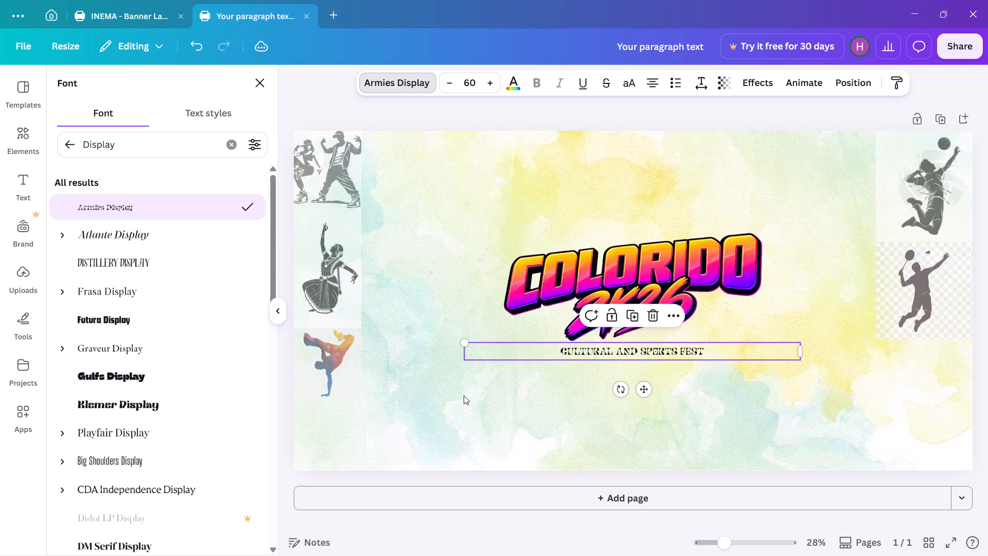
# Increase the CULTURAL AND SPORTS FEST text's font size to 84.
pyautogui.tripleClick(488, 81)
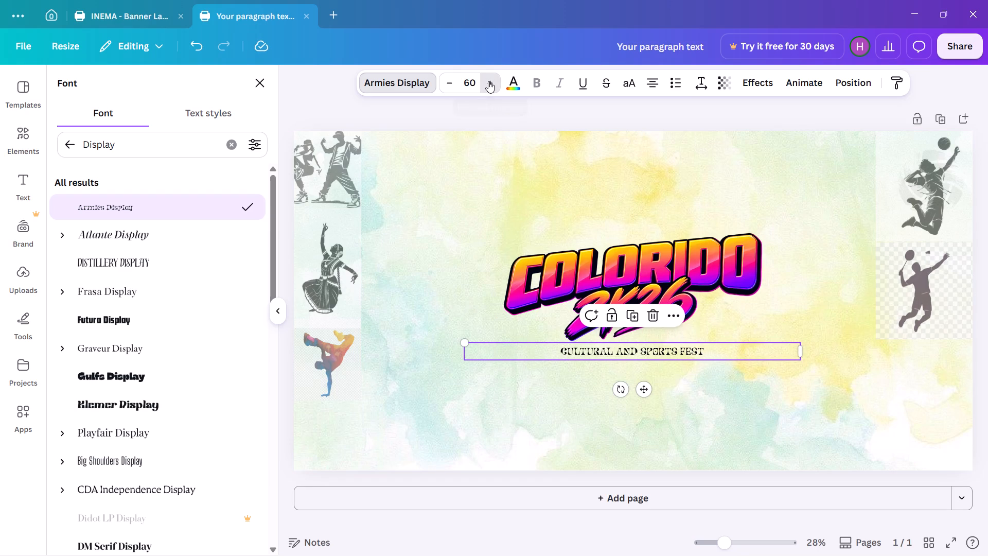
pyautogui.tripleClick(488, 81)
pyautogui.tripleClick(488, 81)
pyautogui.tripleClick(488, 81)
pyautogui.tripleClick(488, 81)
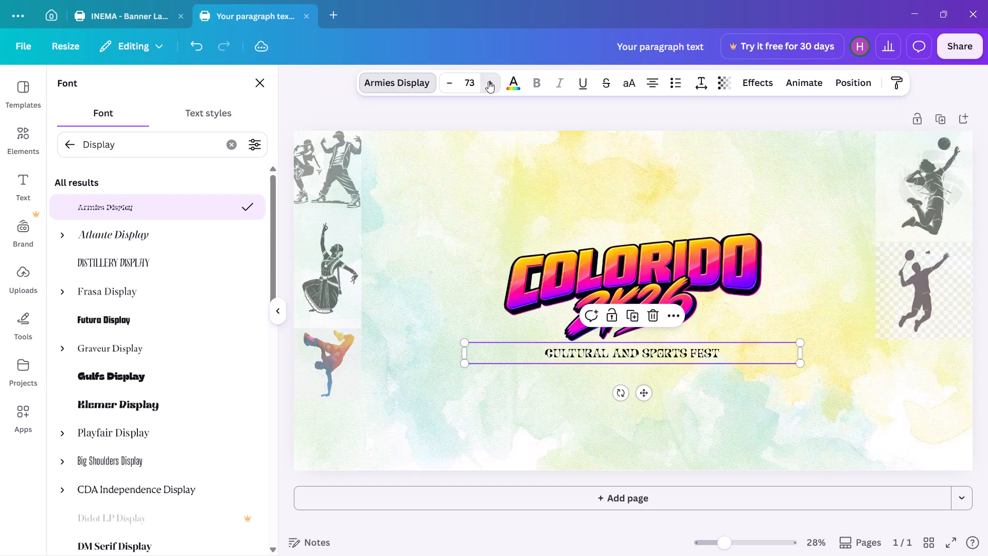
pyautogui.tripleClick(488, 81)
pyautogui.tripleClick(488, 81)
pyautogui.tripleClick(488, 81)
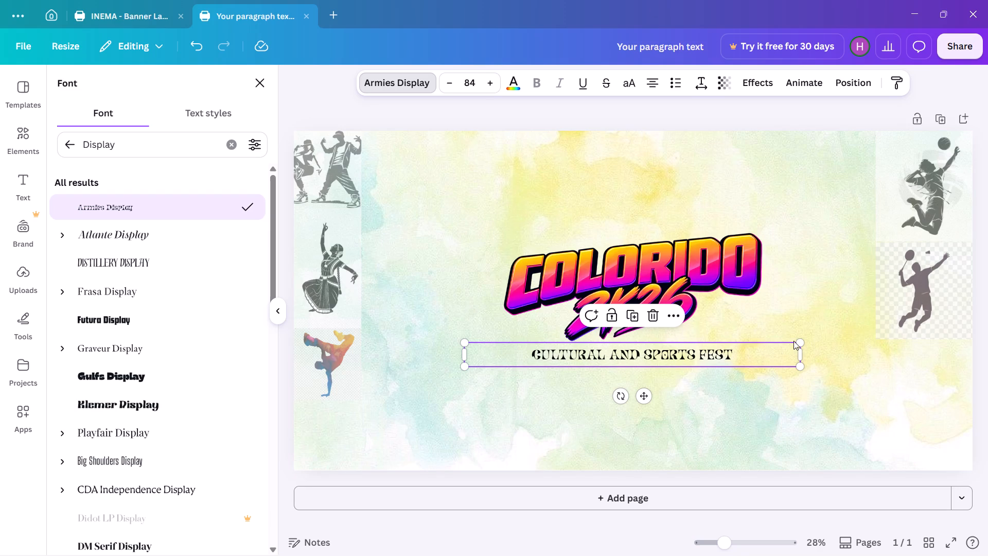
# Reposition the CULTURAL AND SPORTS FEST text box centred horizontally on the banner, close beneath the 2K26 part of the logo.
pyautogui.moveTo(761, 352); pyautogui.dragTo(763, 338)
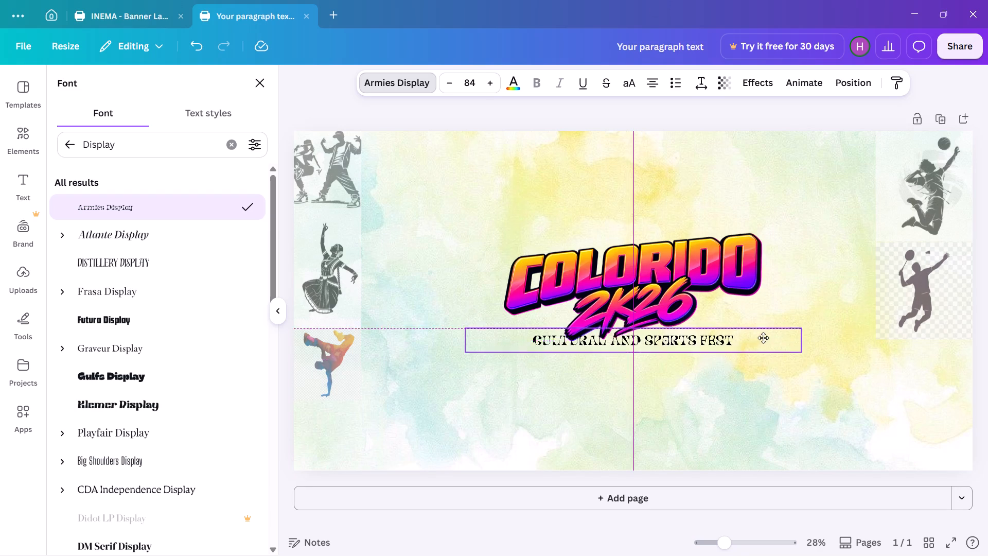
pyautogui.moveTo(763, 338); pyautogui.dragTo(808, 387)
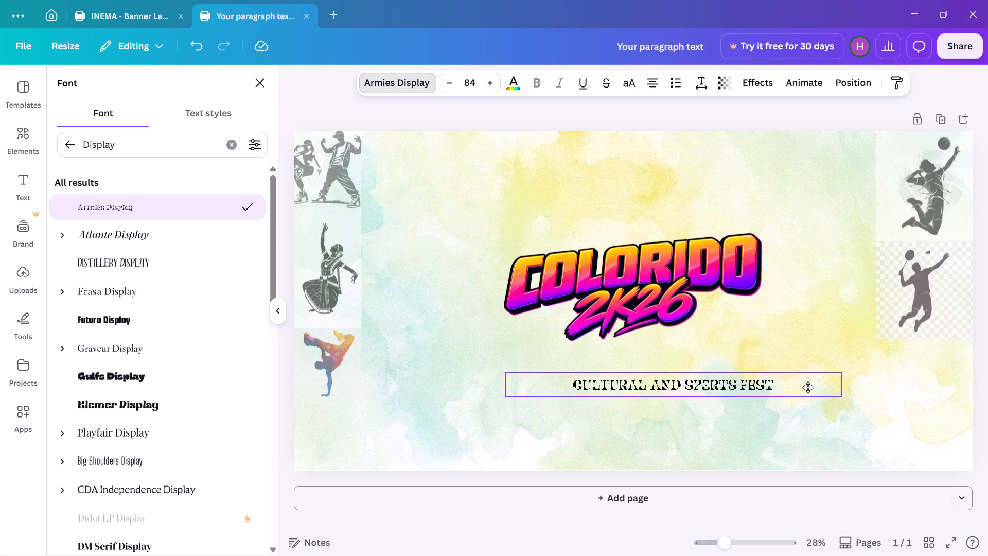
pyautogui.moveTo(808, 387); pyautogui.dragTo(766, 343)
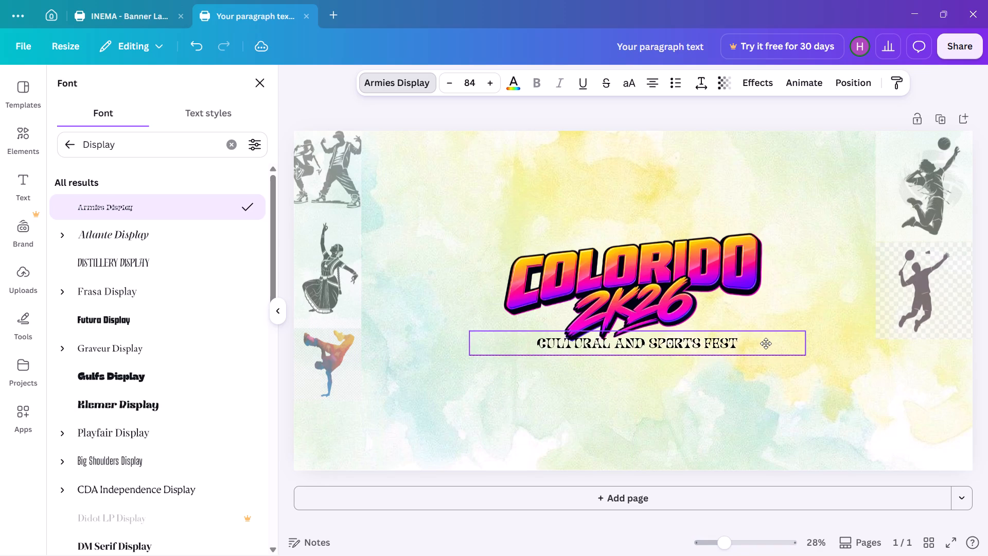
pyautogui.moveTo(766, 343); pyautogui.dragTo(765, 343)
# Rotate the CULTURAL AND SPORTS FEST text slightly counterclockwise so it slopes upward like the logo, and deselect it.
pyautogui.hscroll(-1, 777, 342)
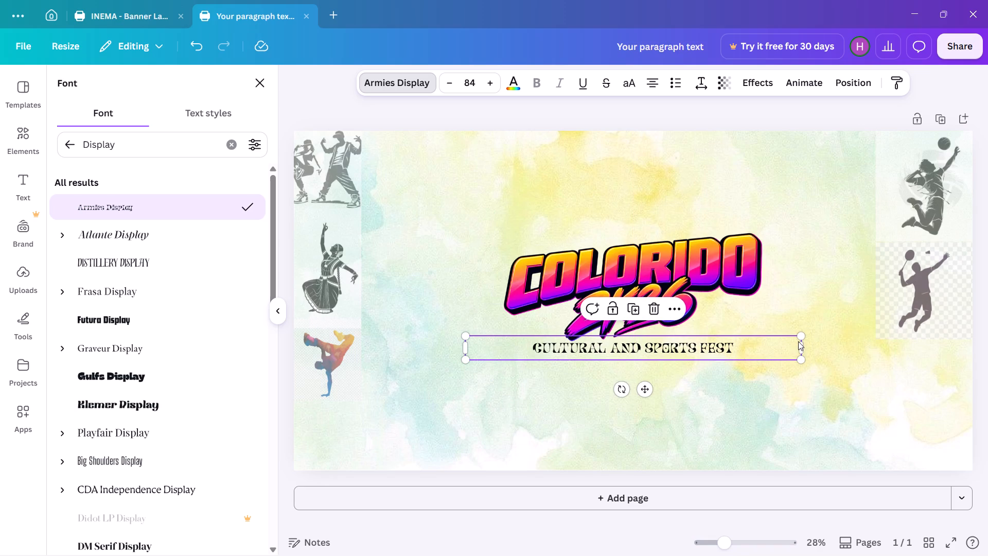
pyautogui.hscroll(-1, 798, 341)
pyautogui.click(623, 390)
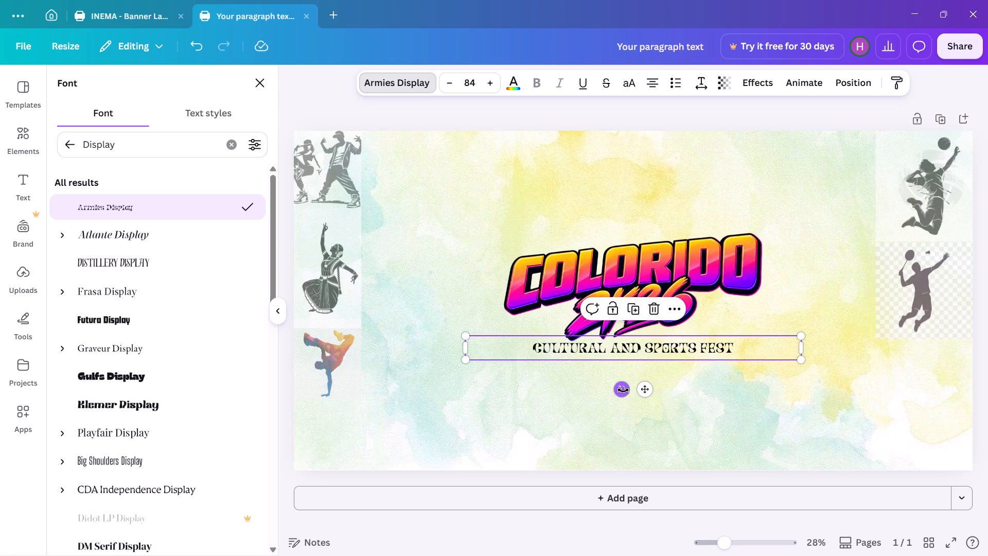
pyautogui.click(615, 391)
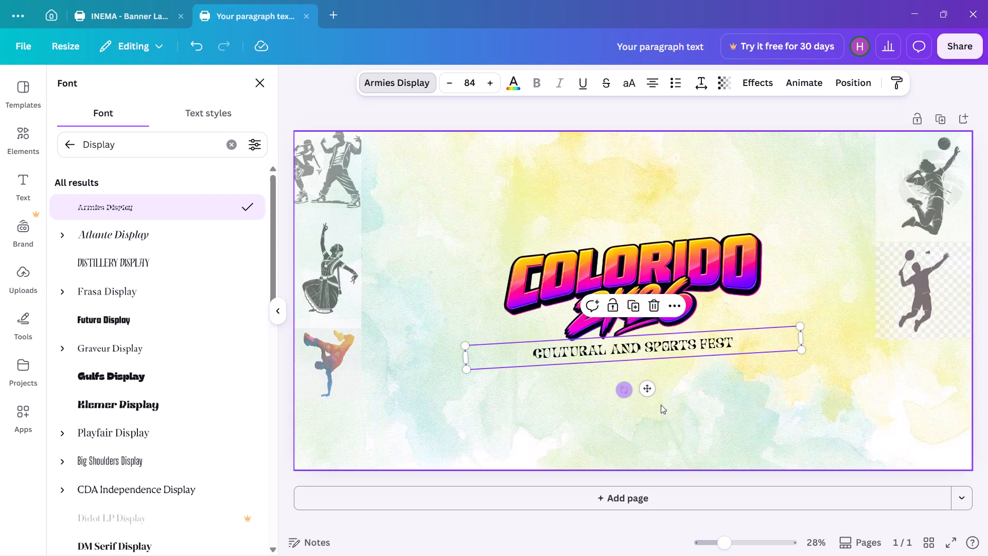
pyautogui.click(695, 417)
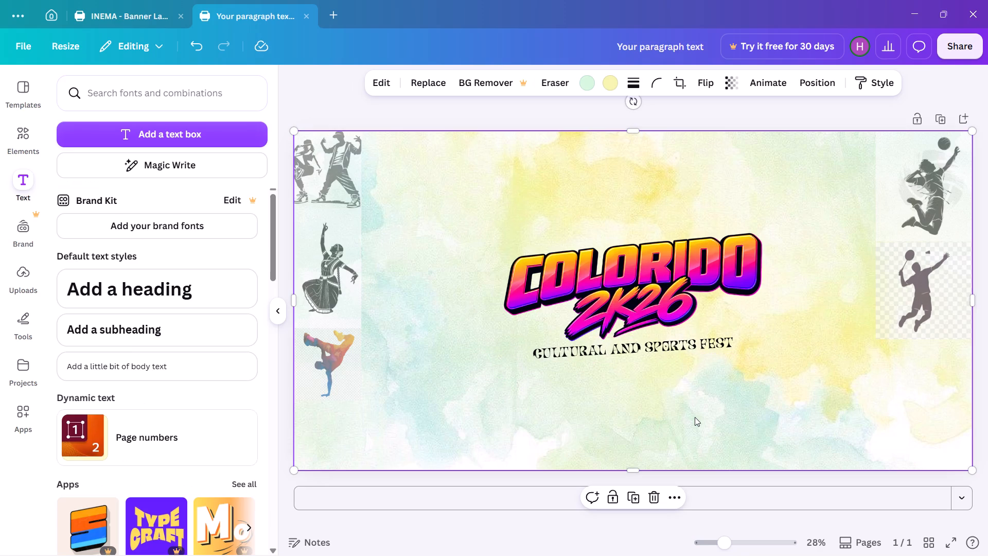
# Tilt the CULTURAL AND SPORTS FEST text a little further counterclockwise to follow the logo's slant more closely.
pyautogui.click(688, 352)
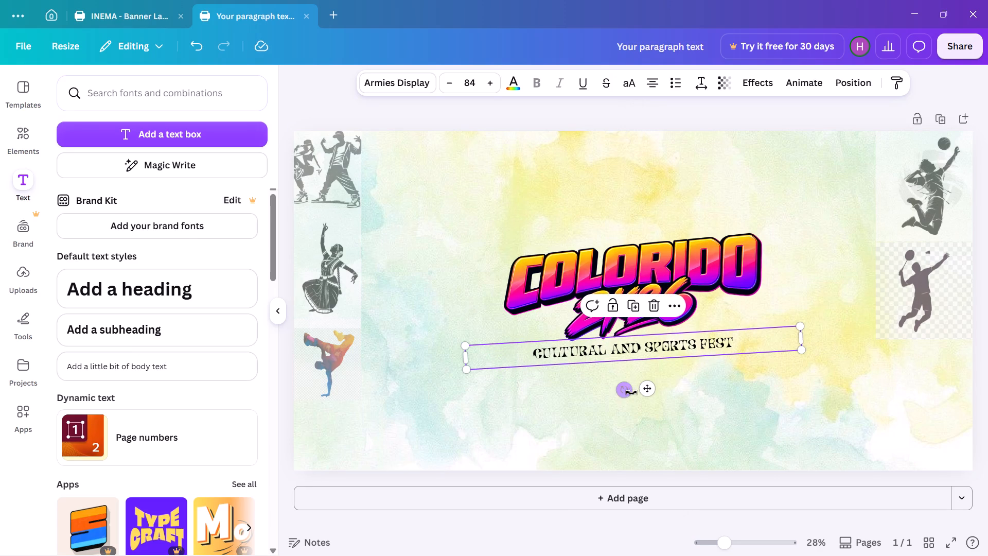
pyautogui.moveTo(632, 392); pyautogui.dragTo(627, 392)
pyautogui.moveTo(627, 392); pyautogui.dragTo(647, 377)
pyautogui.moveTo(647, 377); pyautogui.dragTo(642, 382)
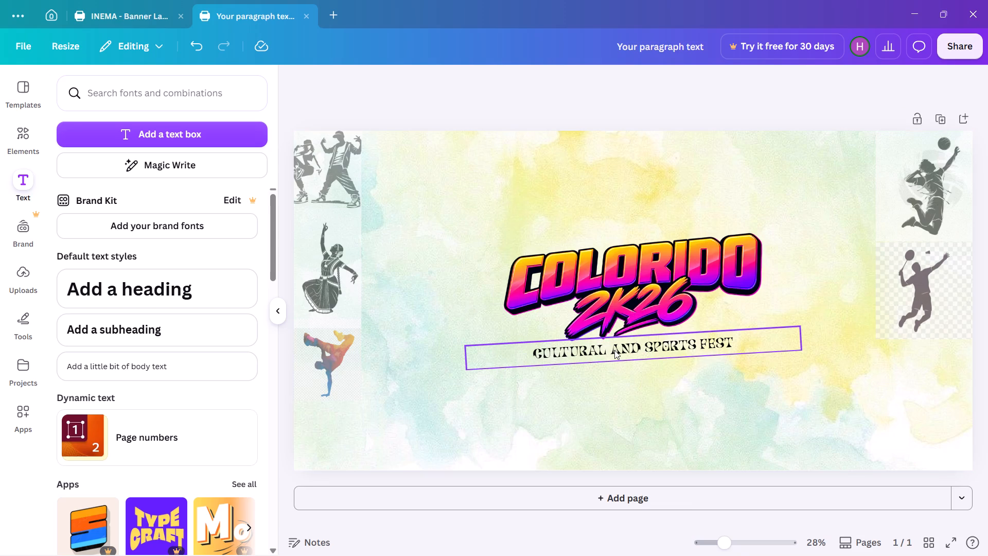
pyautogui.click(614, 350)
pyautogui.click(621, 390)
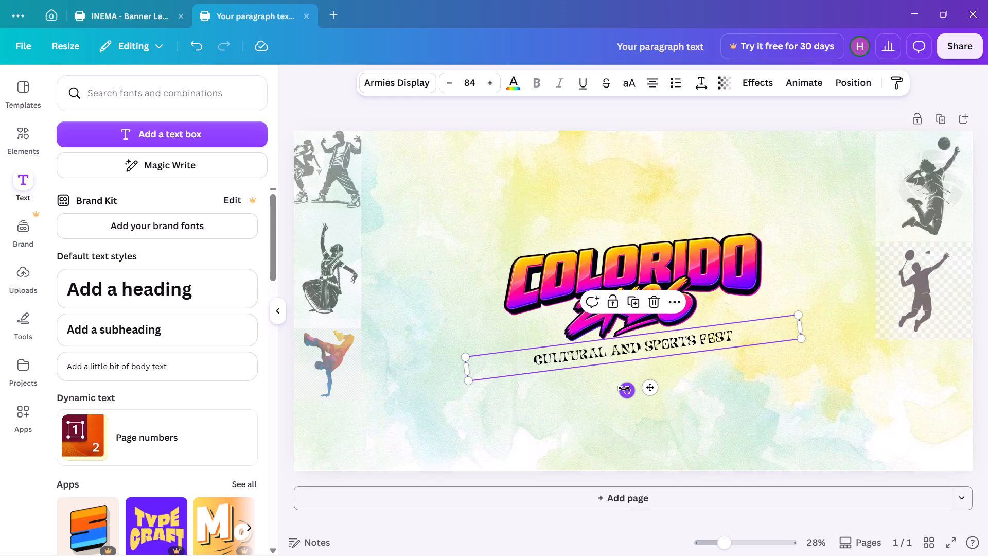
pyautogui.click(677, 394)
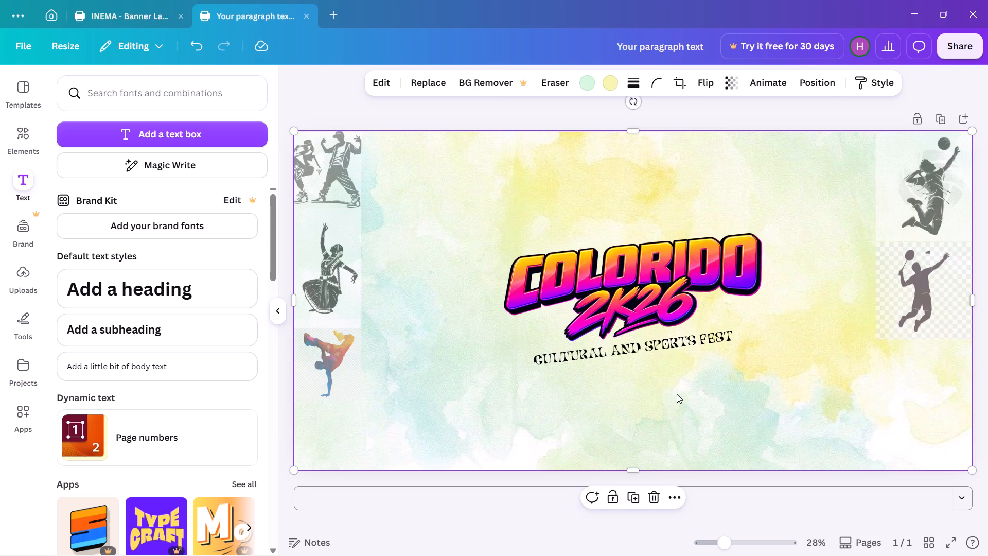
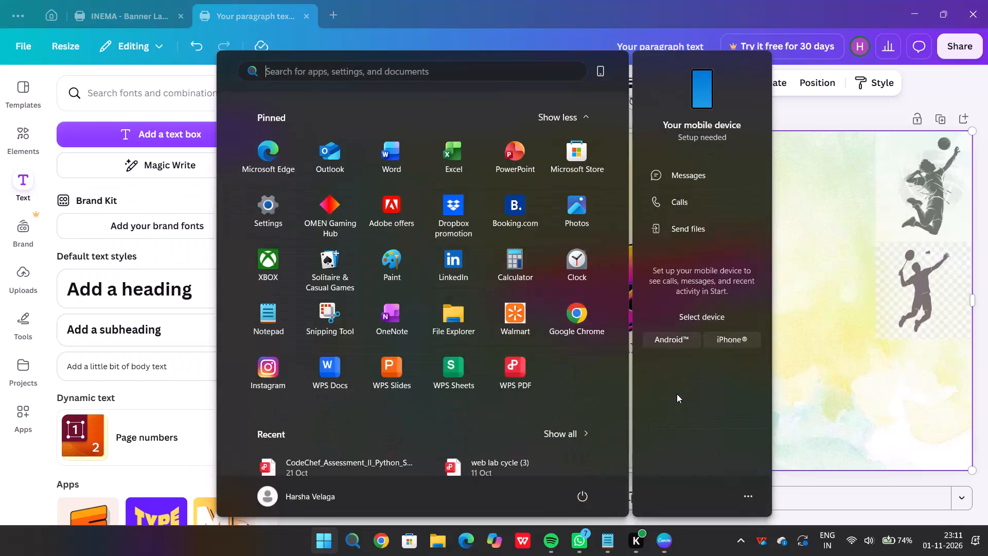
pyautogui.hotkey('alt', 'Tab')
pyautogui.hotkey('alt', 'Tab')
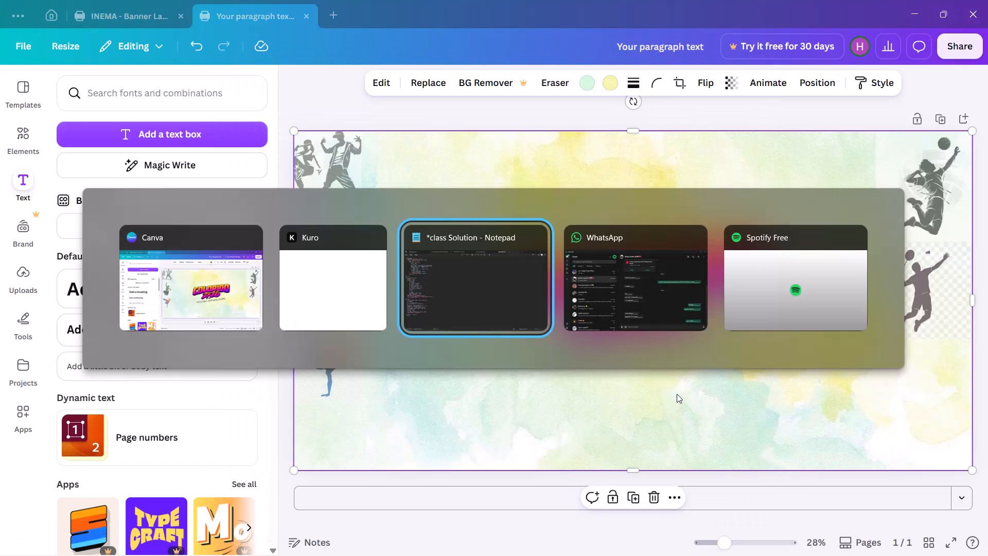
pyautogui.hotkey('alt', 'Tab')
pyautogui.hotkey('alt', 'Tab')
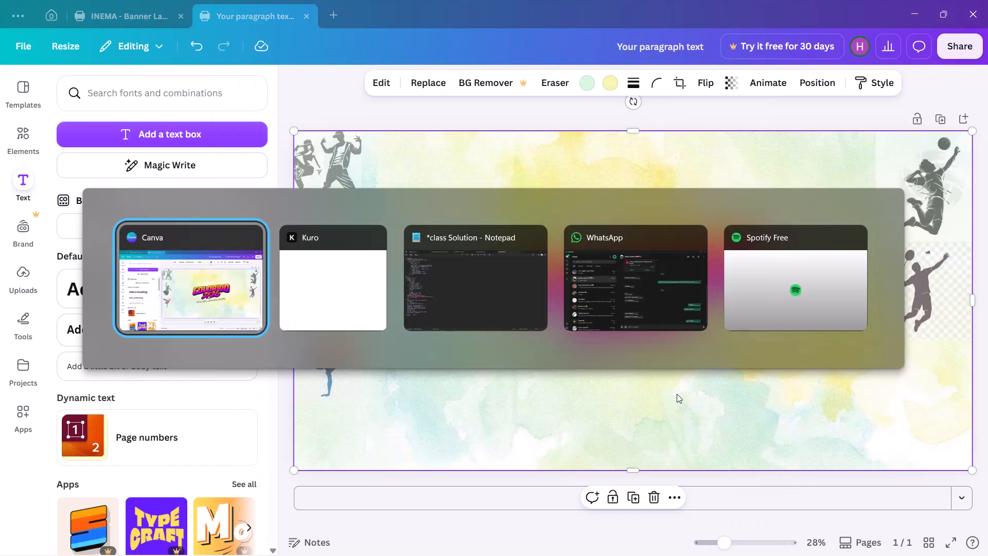
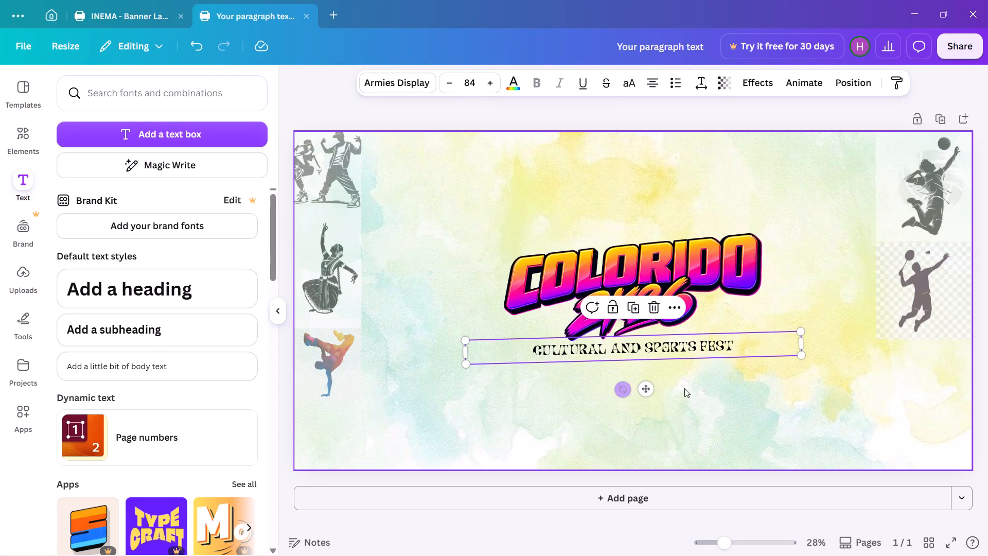
# Deselect the "CULTURAL AND SPORTS FEST" tagline to check its tilt and placement beneath the COLORIDO 2K26 logo.
pyautogui.click(707, 391)
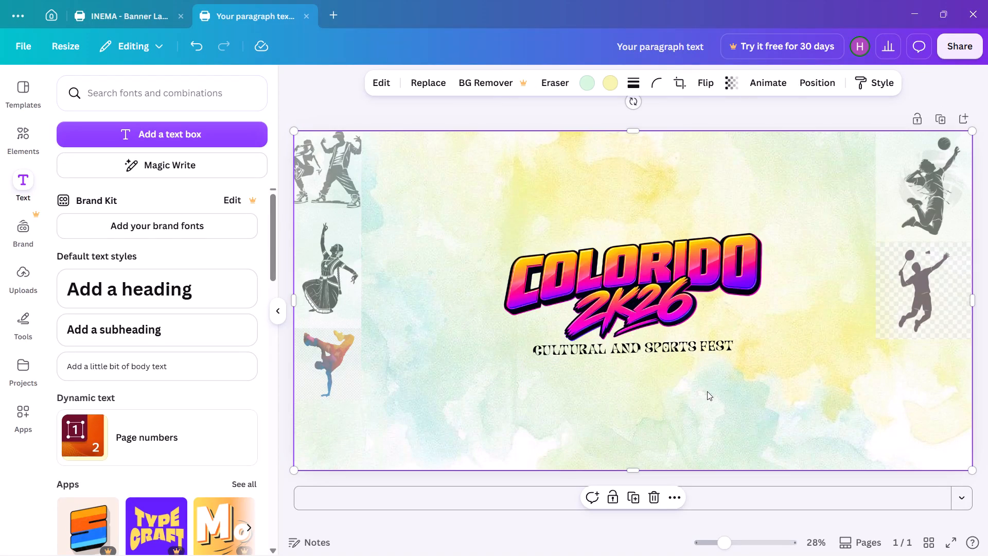
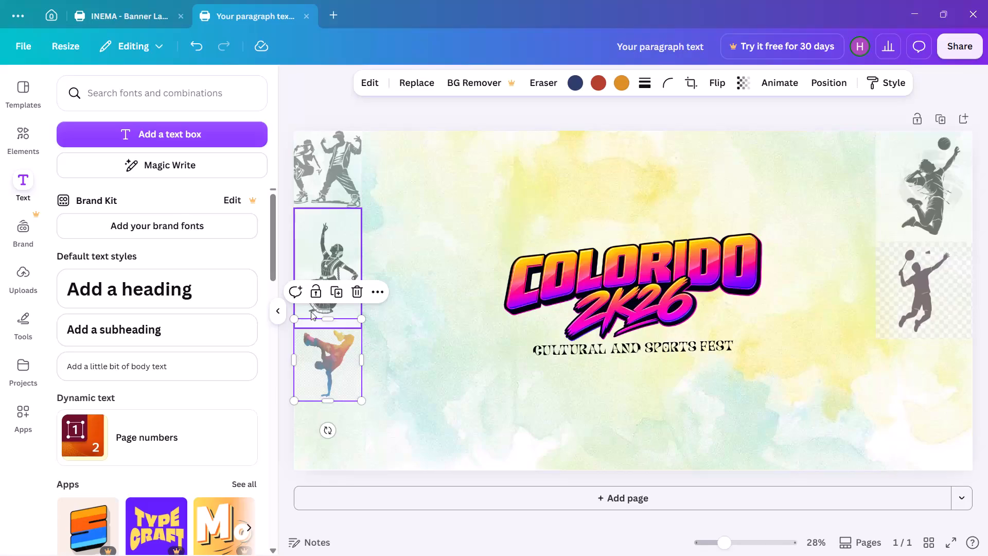
# Open the Pixel Eraser on the badminton player image and set the erasing brush size to 22.
pyautogui.click(432, 363)
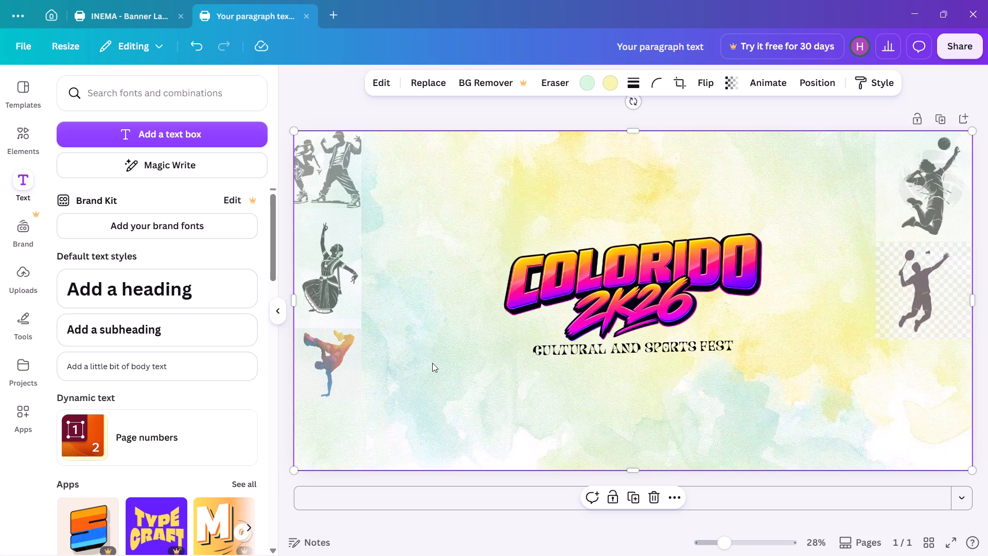
pyautogui.click(936, 272)
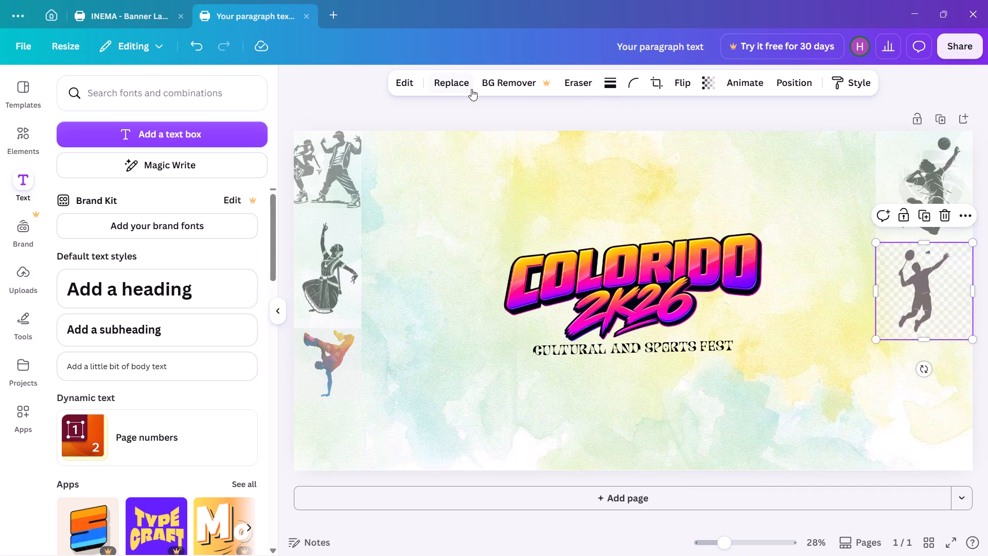
pyautogui.click(575, 81)
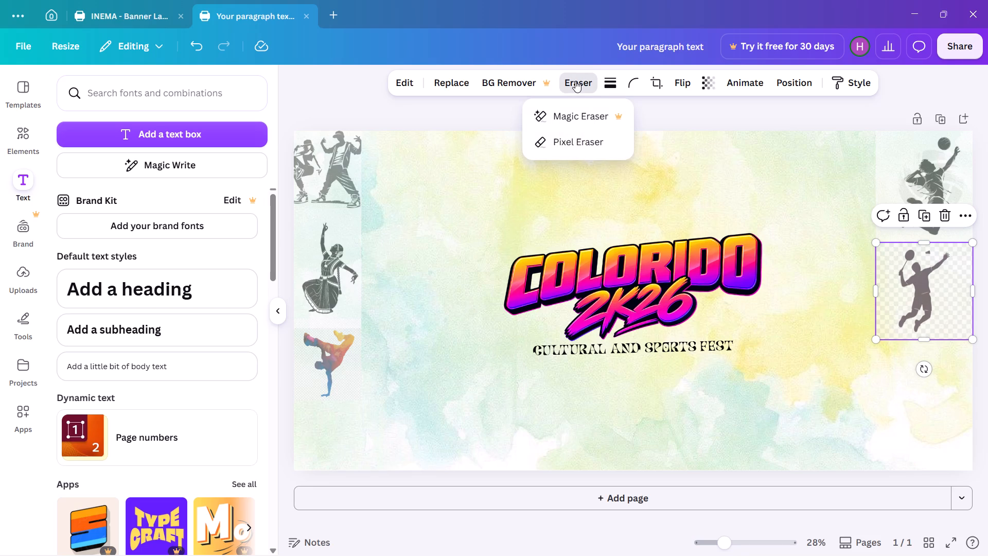
pyautogui.click(605, 144)
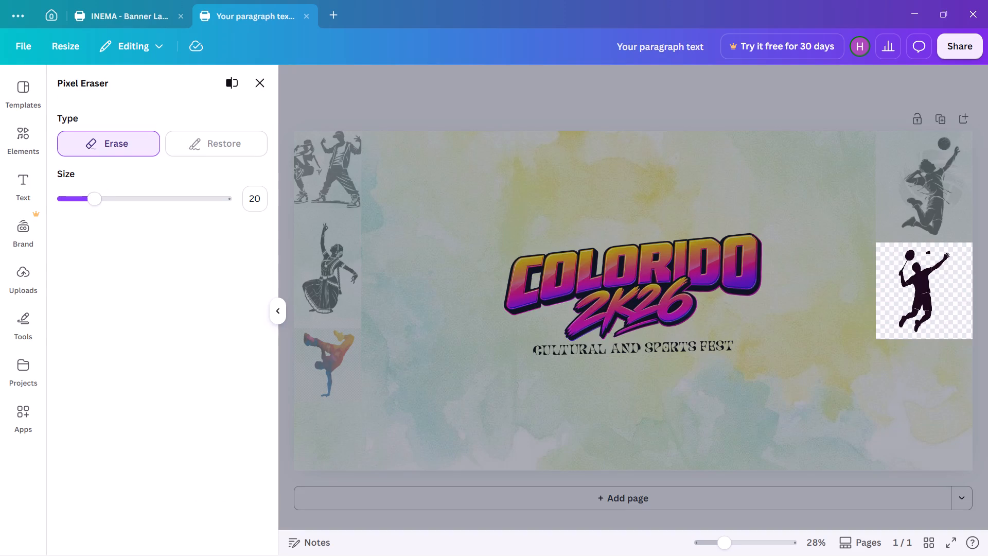
pyautogui.moveTo(90, 196); pyautogui.dragTo(97, 215)
pyautogui.moveTo(97, 215); pyautogui.dragTo(97, 215)
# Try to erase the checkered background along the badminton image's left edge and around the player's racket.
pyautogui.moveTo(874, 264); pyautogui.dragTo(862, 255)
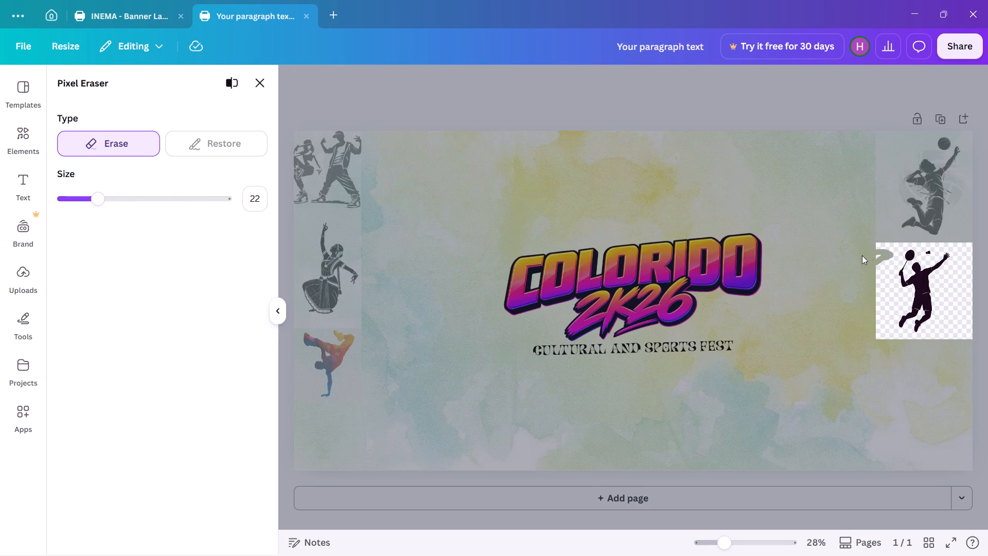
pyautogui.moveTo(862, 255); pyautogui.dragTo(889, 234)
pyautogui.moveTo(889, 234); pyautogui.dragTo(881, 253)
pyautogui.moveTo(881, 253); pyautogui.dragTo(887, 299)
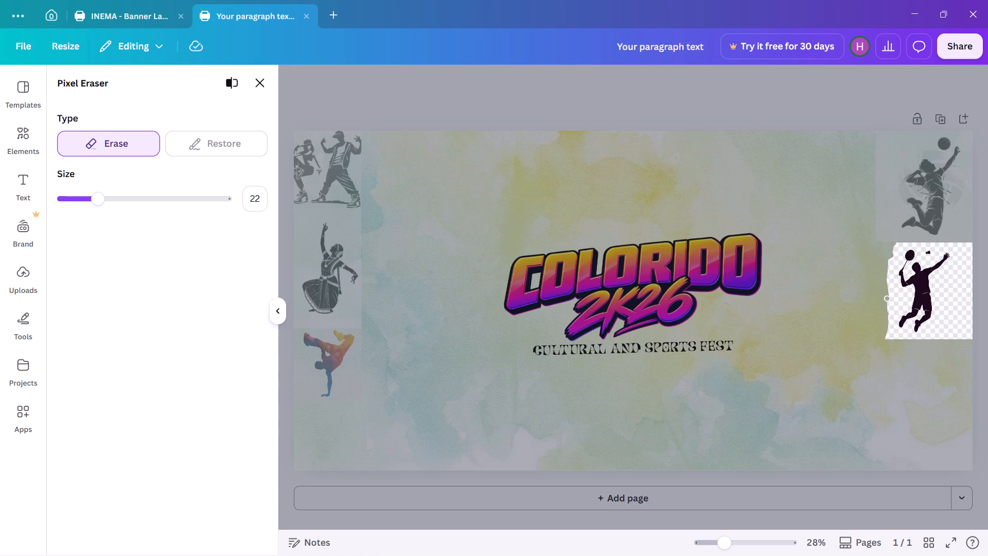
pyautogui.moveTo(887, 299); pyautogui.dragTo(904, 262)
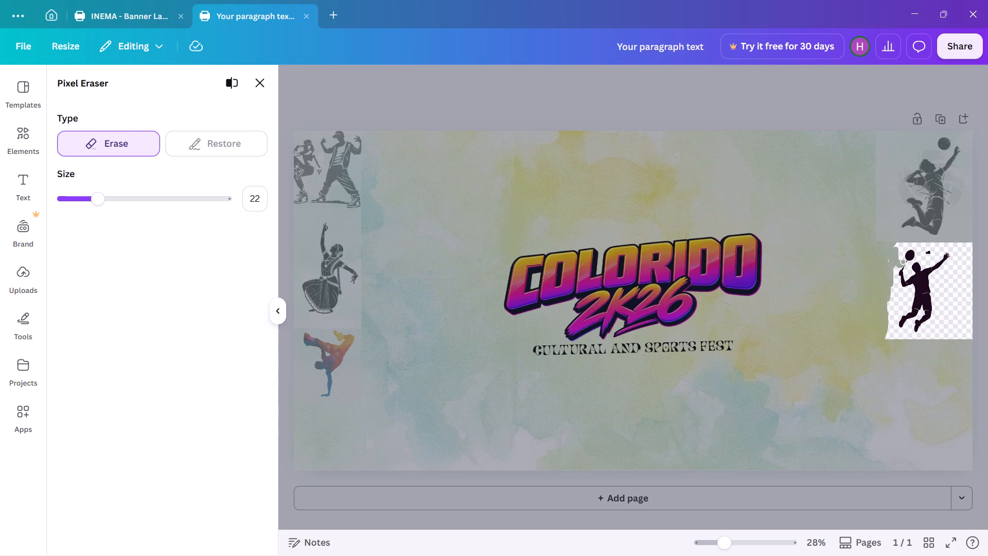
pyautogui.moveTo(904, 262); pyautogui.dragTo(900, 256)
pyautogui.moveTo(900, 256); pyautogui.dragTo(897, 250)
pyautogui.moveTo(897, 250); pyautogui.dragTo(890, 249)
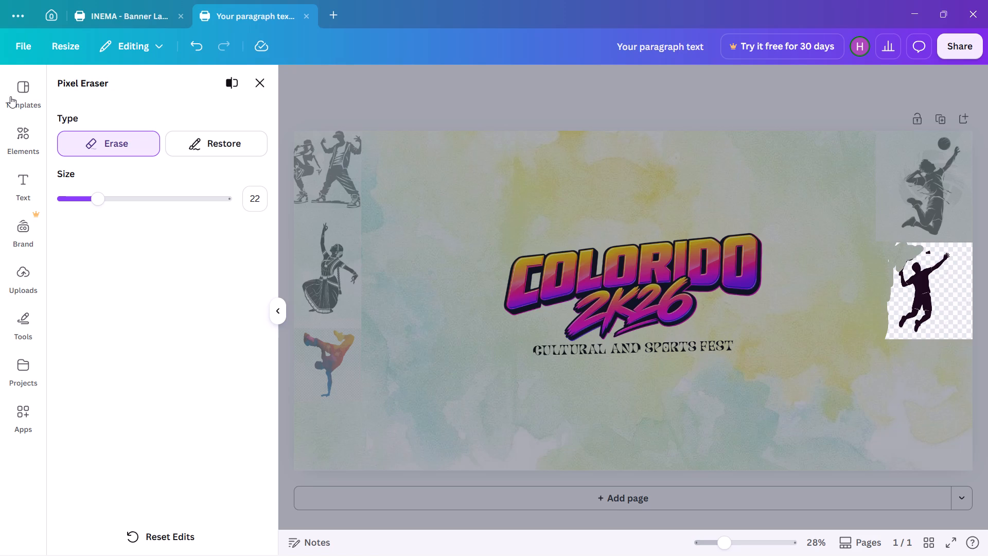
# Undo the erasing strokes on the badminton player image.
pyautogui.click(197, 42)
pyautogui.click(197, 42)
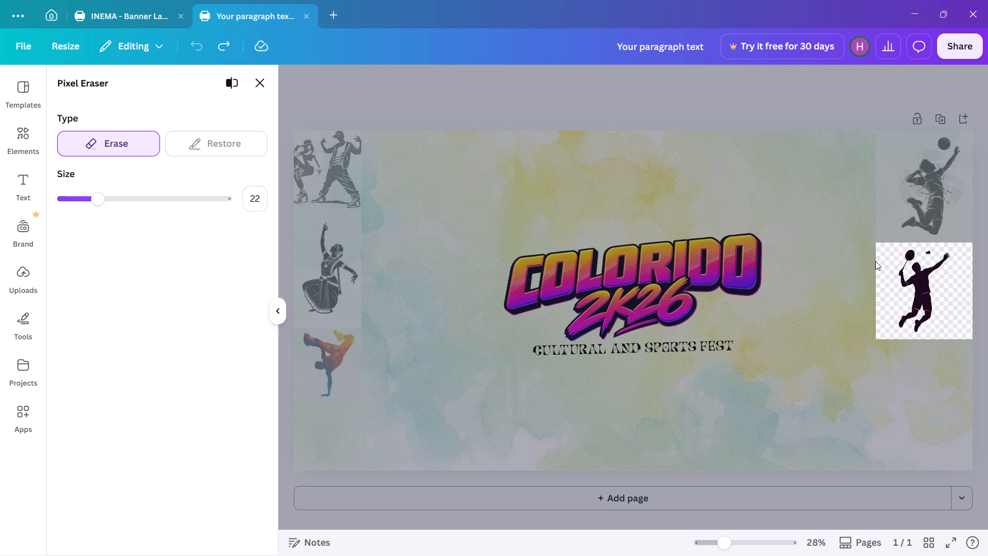
# Erase the checkered background in the badminton image's upper-left corner, around and above the racket.
pyautogui.moveTo(875, 261); pyautogui.dragTo(901, 256)
pyautogui.moveTo(901, 256); pyautogui.dragTo(908, 249)
pyautogui.moveTo(908, 249); pyautogui.dragTo(915, 248)
pyautogui.moveTo(915, 248); pyautogui.dragTo(878, 248)
pyautogui.moveTo(878, 248); pyautogui.dragTo(879, 251)
# Erase the checkered background down the badminton image's left edge and in beside the player's raised arm and torso.
pyautogui.moveTo(879, 251); pyautogui.dragTo(883, 269)
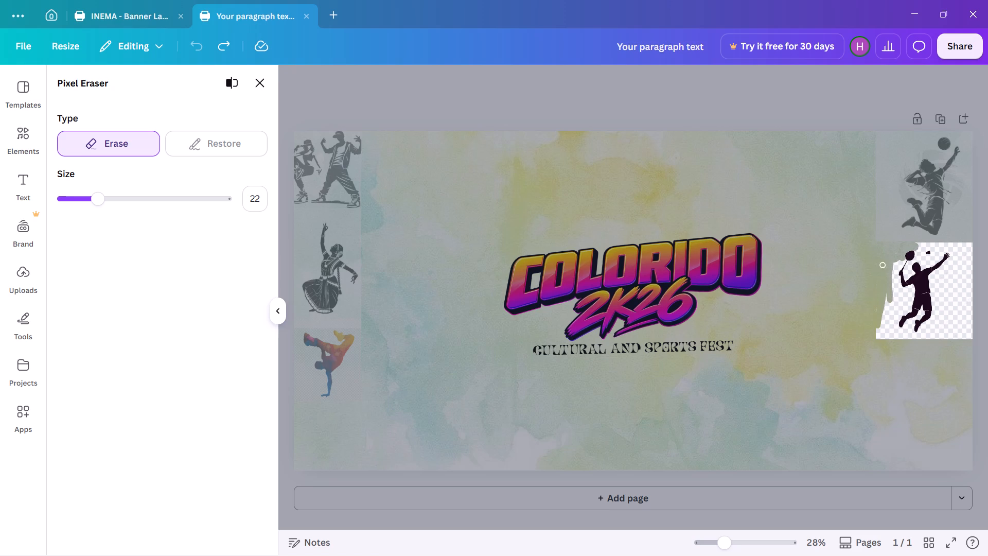
pyautogui.moveTo(883, 269); pyautogui.dragTo(892, 292)
pyautogui.moveTo(892, 292); pyautogui.dragTo(896, 278)
pyautogui.moveTo(896, 278); pyautogui.dragTo(896, 284)
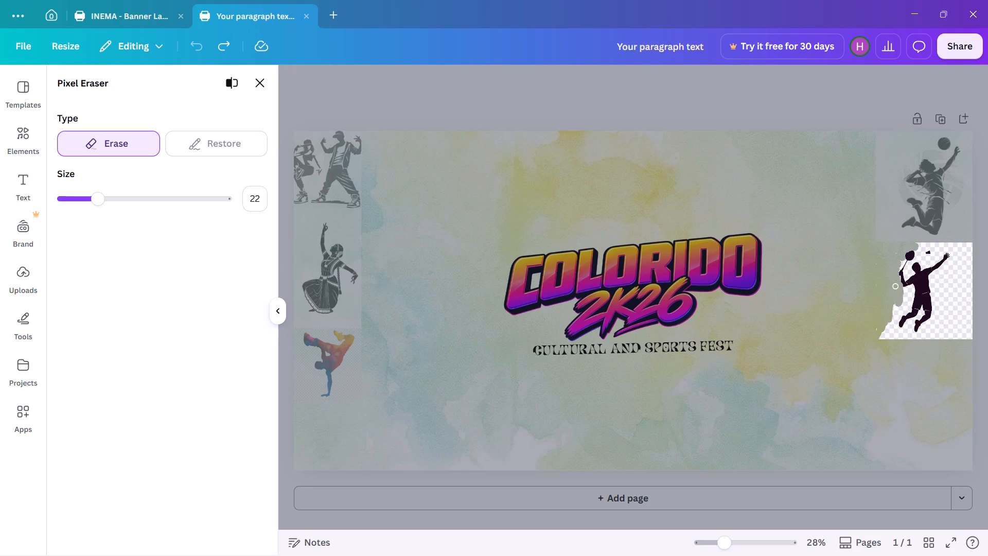
pyautogui.moveTo(896, 284); pyautogui.dragTo(910, 289)
pyautogui.moveTo(910, 289); pyautogui.dragTo(912, 287)
pyautogui.moveTo(912, 287); pyautogui.dragTo(913, 290)
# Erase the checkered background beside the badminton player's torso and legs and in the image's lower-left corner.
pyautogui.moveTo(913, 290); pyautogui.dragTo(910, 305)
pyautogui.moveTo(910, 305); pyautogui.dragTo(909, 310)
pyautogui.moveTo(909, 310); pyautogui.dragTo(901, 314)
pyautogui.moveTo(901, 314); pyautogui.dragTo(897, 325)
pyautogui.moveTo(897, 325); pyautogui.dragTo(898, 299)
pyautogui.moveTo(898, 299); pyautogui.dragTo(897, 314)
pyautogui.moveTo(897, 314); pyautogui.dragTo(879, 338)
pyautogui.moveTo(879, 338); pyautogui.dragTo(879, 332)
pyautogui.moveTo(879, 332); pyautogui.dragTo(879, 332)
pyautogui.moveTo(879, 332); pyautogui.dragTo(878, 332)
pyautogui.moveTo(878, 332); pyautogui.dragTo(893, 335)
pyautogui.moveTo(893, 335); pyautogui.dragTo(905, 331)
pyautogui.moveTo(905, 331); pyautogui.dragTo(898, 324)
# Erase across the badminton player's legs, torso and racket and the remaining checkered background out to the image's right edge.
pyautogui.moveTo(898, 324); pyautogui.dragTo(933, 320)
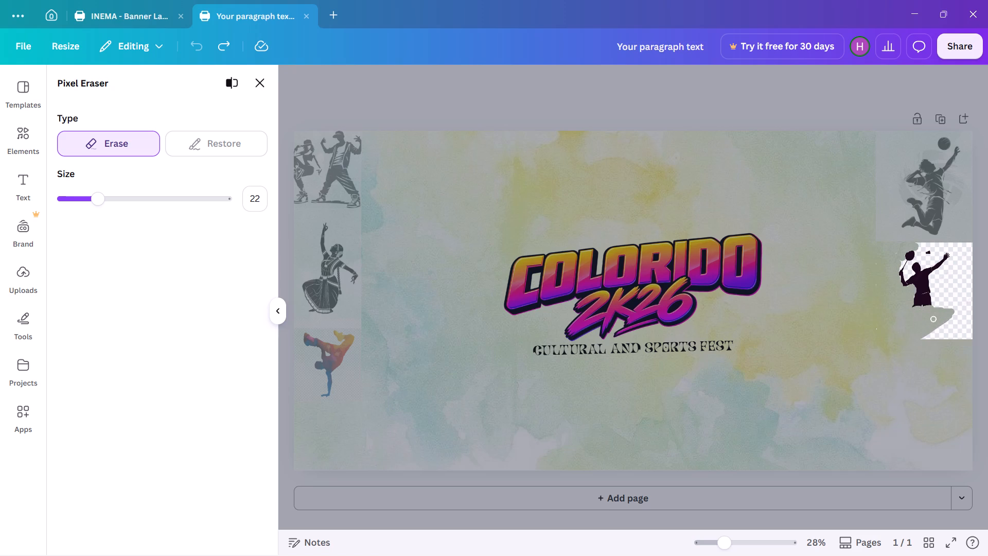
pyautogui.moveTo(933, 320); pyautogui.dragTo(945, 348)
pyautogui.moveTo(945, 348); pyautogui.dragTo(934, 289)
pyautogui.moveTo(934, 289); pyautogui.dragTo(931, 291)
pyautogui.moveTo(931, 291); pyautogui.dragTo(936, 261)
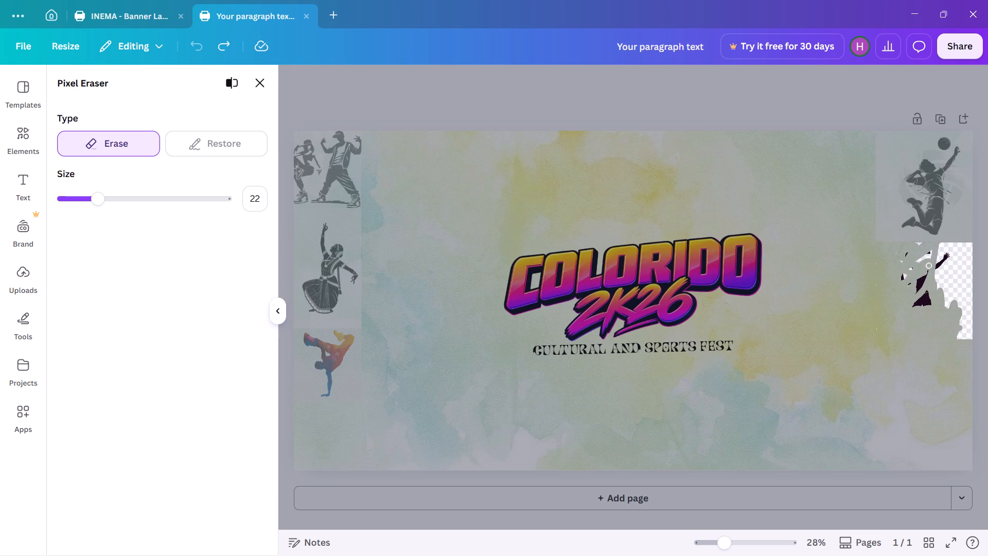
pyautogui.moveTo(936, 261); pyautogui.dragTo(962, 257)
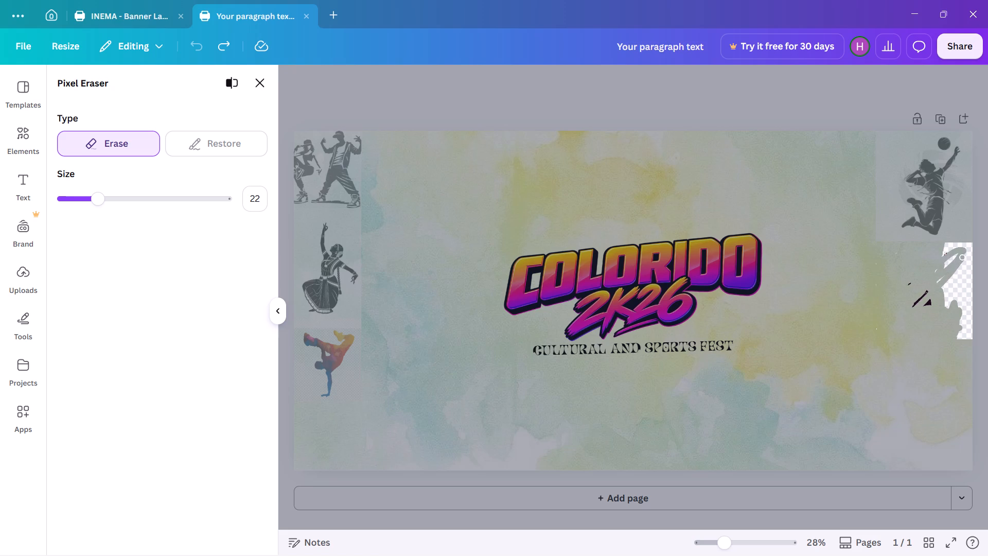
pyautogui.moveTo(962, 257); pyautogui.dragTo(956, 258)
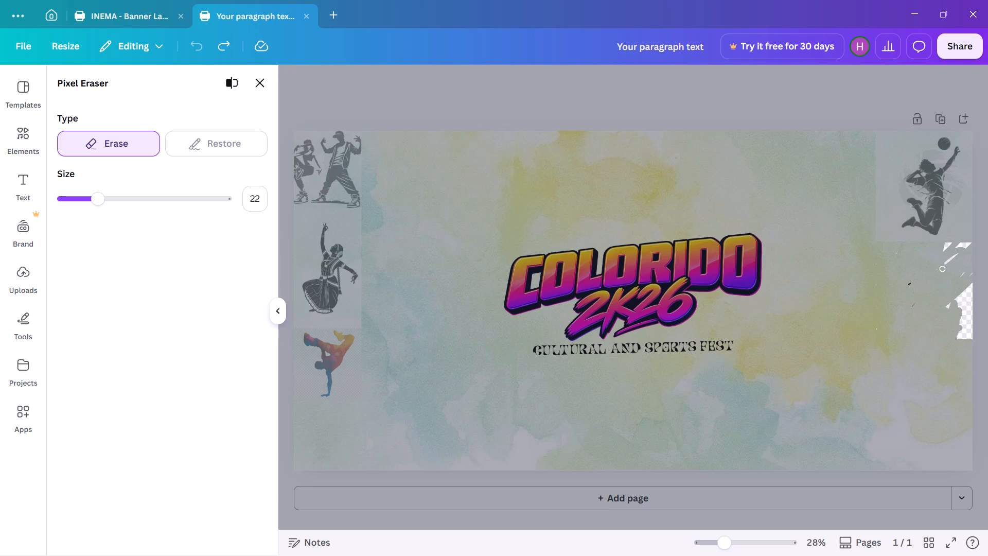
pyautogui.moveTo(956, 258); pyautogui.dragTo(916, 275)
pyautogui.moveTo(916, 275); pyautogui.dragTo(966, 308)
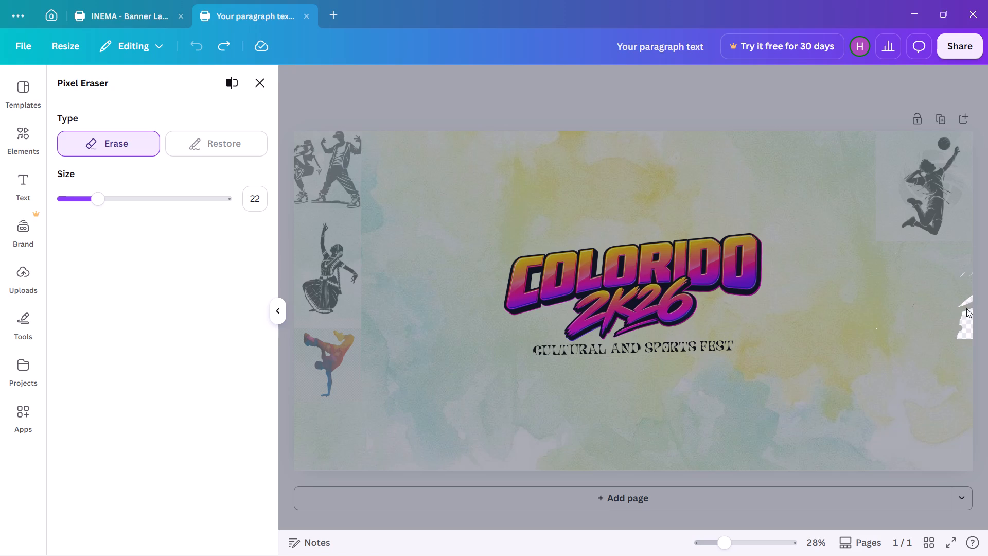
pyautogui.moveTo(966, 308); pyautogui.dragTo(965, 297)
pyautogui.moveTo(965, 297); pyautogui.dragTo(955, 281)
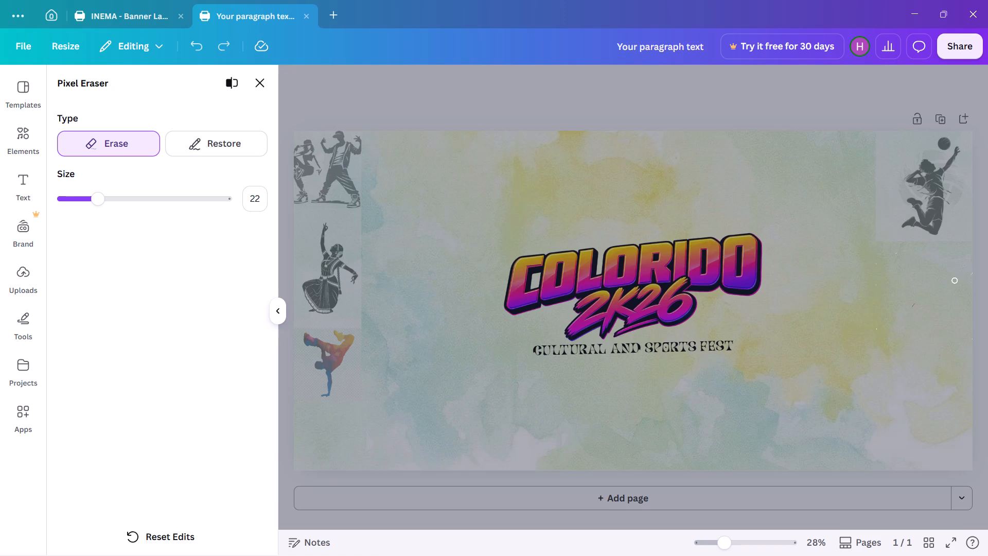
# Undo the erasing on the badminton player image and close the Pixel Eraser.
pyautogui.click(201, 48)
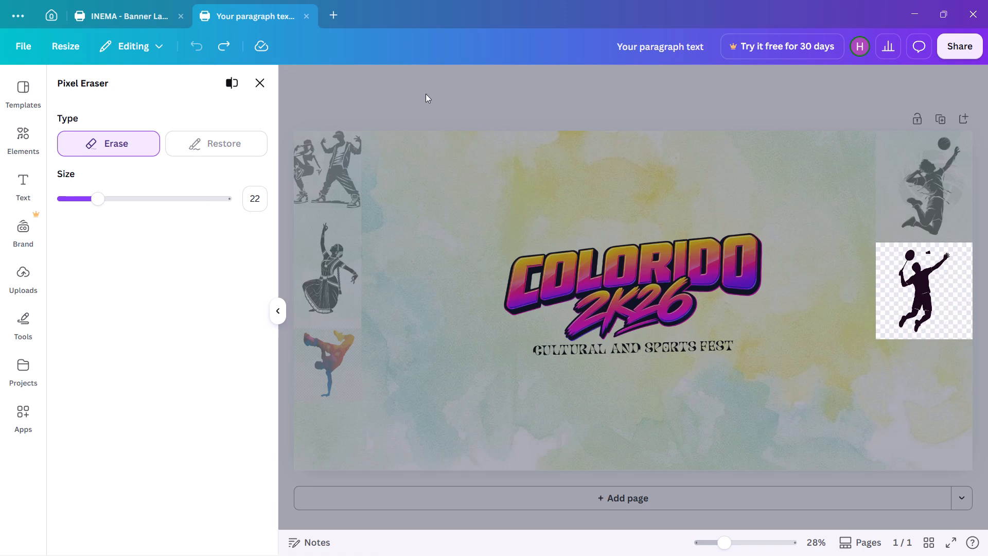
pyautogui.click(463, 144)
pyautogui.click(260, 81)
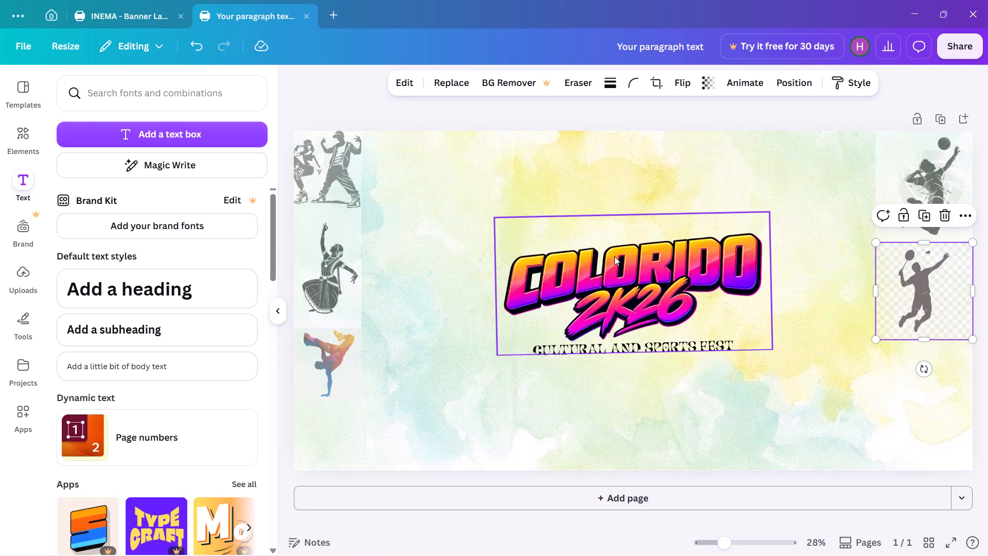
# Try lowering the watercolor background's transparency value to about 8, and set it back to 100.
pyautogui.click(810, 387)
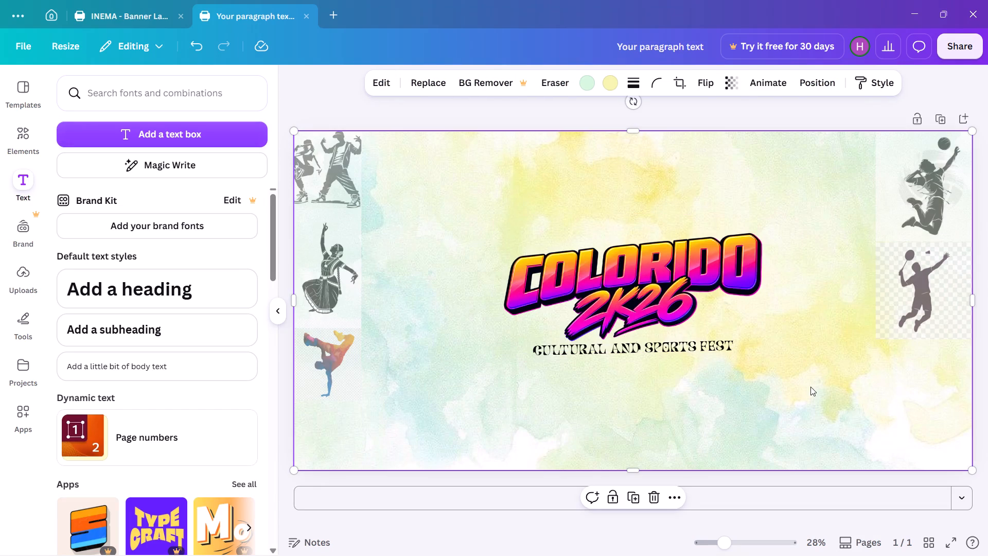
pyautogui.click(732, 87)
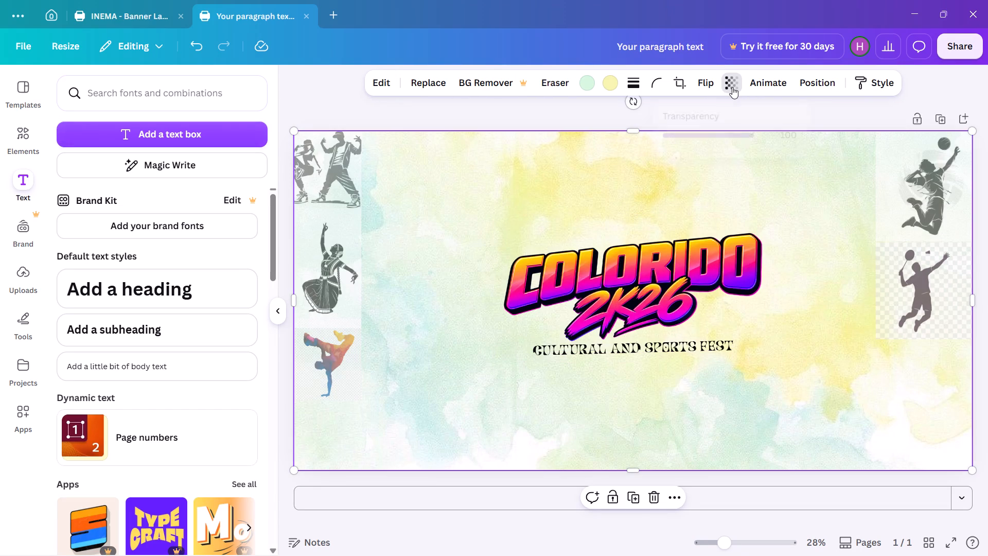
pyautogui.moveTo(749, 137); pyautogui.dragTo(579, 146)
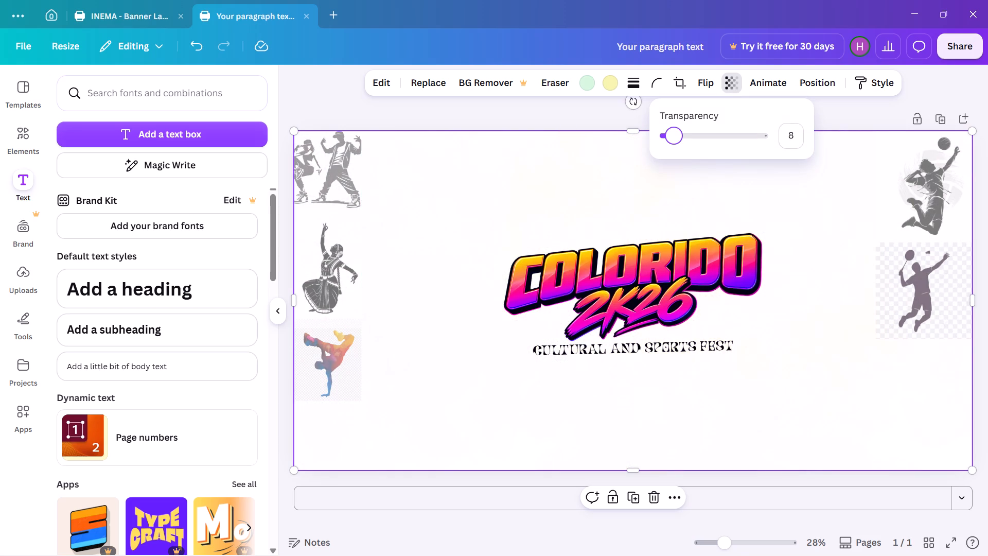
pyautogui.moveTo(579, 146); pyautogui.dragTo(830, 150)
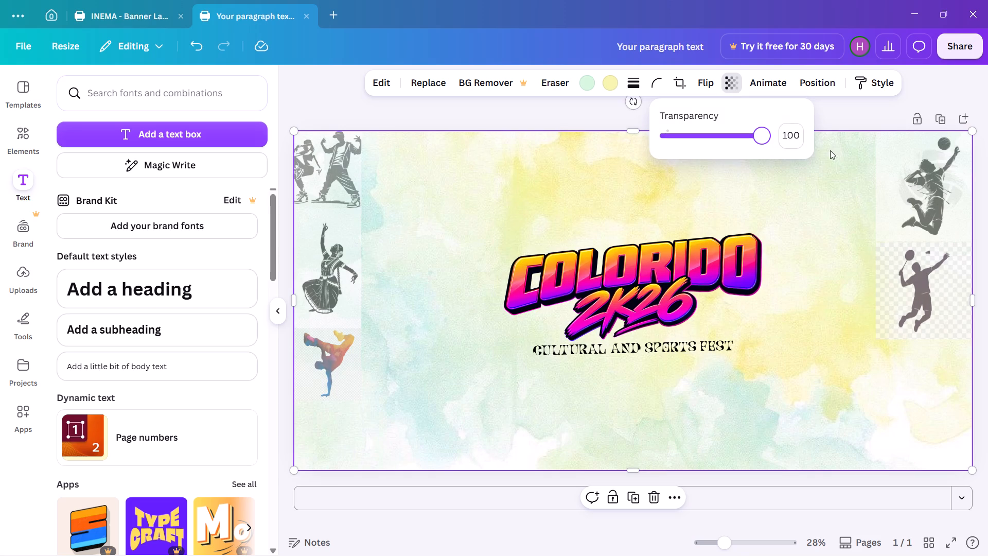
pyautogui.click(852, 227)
# Flip the badminton player image horizontally.
pyautogui.click(901, 260)
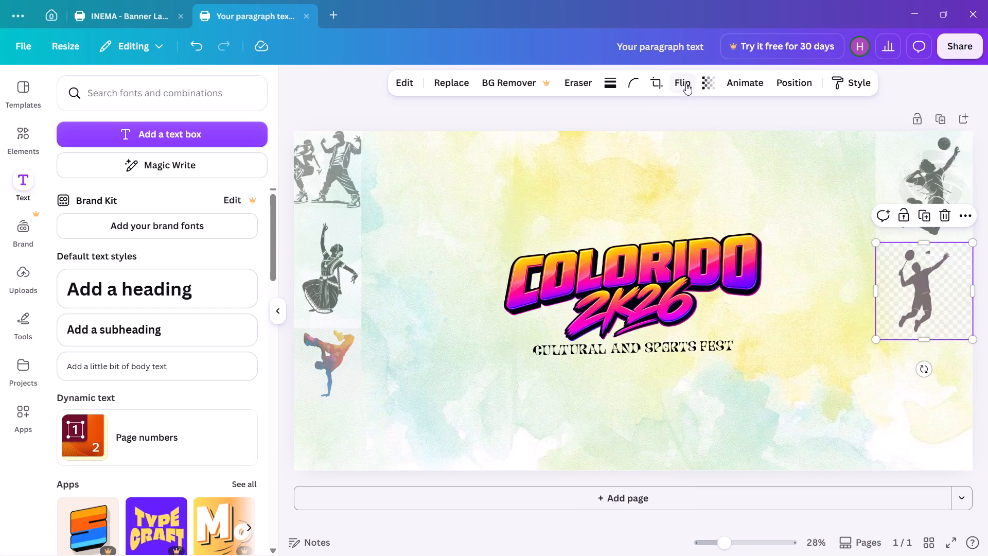
pyautogui.click(673, 82)
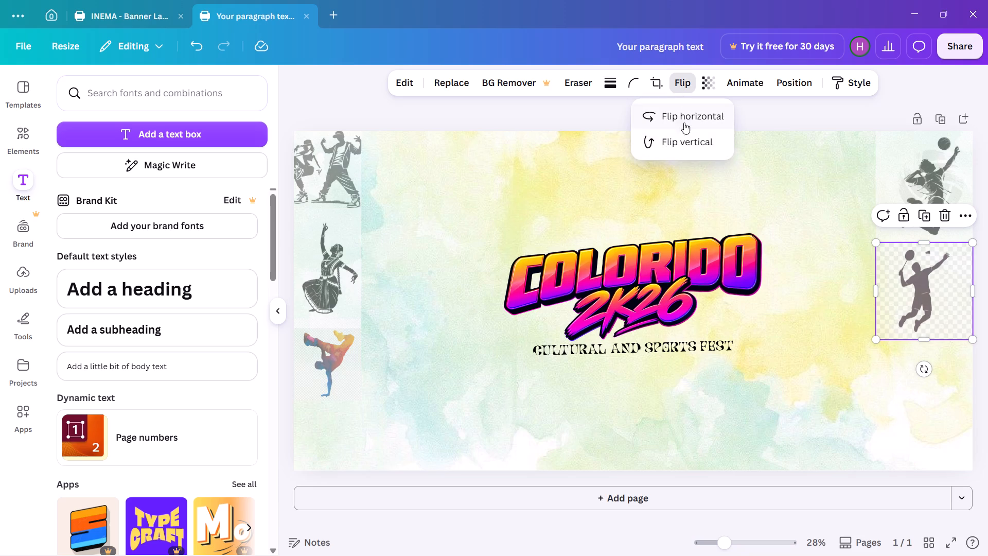
pyautogui.click(691, 118)
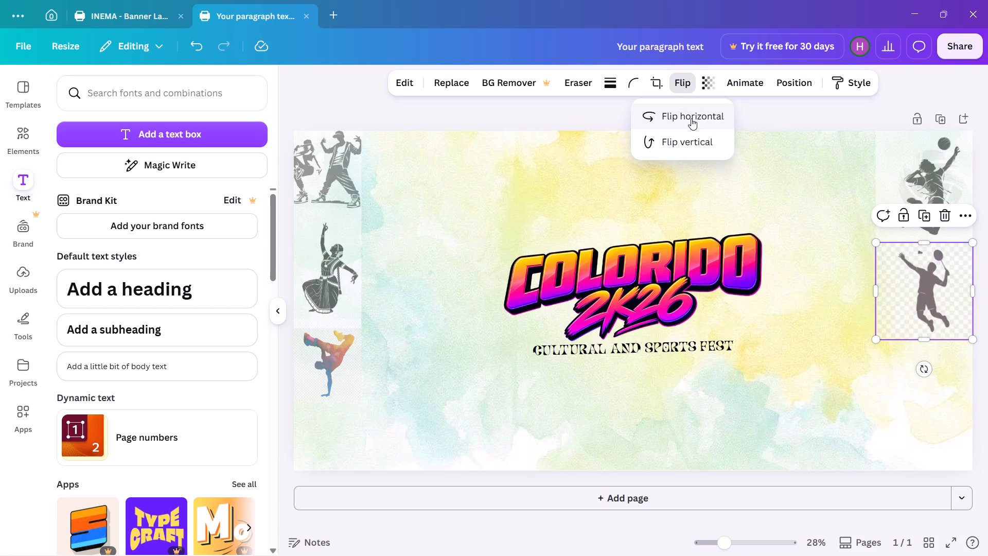
# Try the badminton player image's transparency value at about 7 and 9, and set it to 100.
pyautogui.click(708, 85)
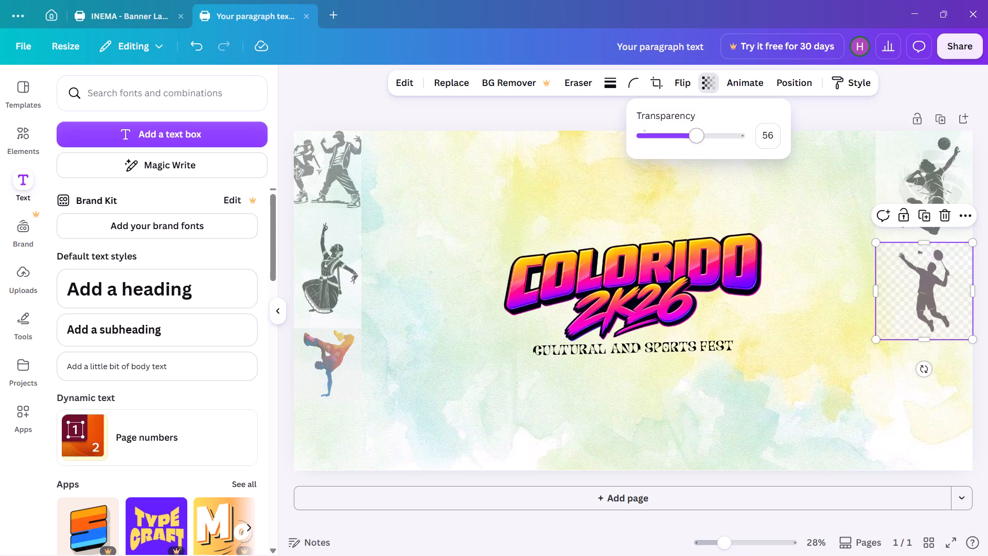
pyautogui.moveTo(691, 145); pyautogui.dragTo(636, 139)
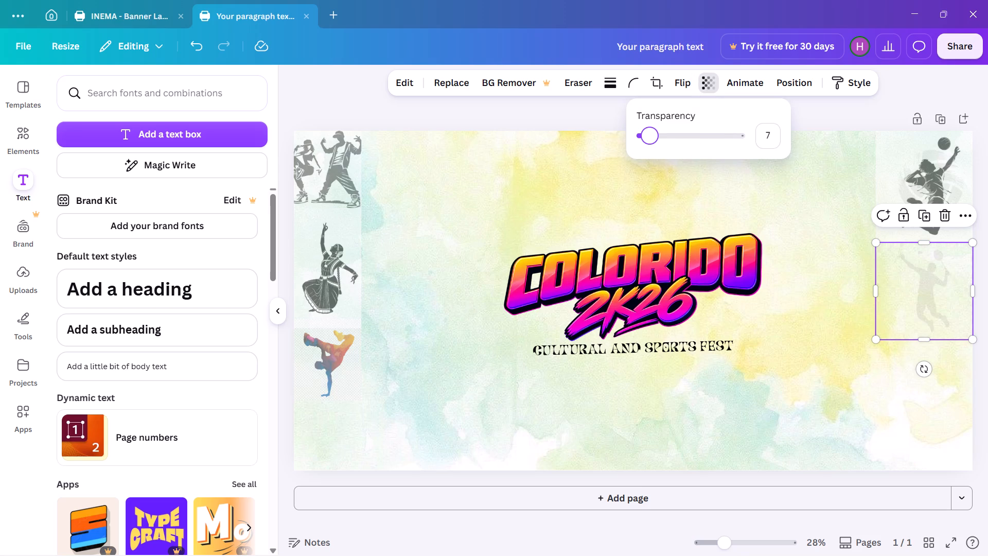
pyautogui.moveTo(636, 139); pyautogui.dragTo(650, 149)
pyautogui.moveTo(650, 149); pyautogui.dragTo(784, 157)
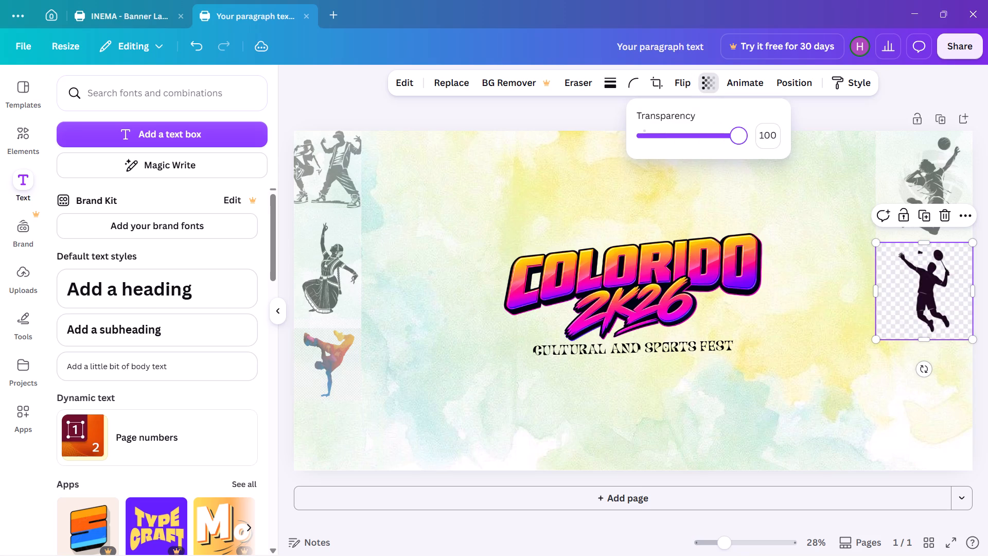
pyautogui.moveTo(784, 157); pyautogui.dragTo(775, 159)
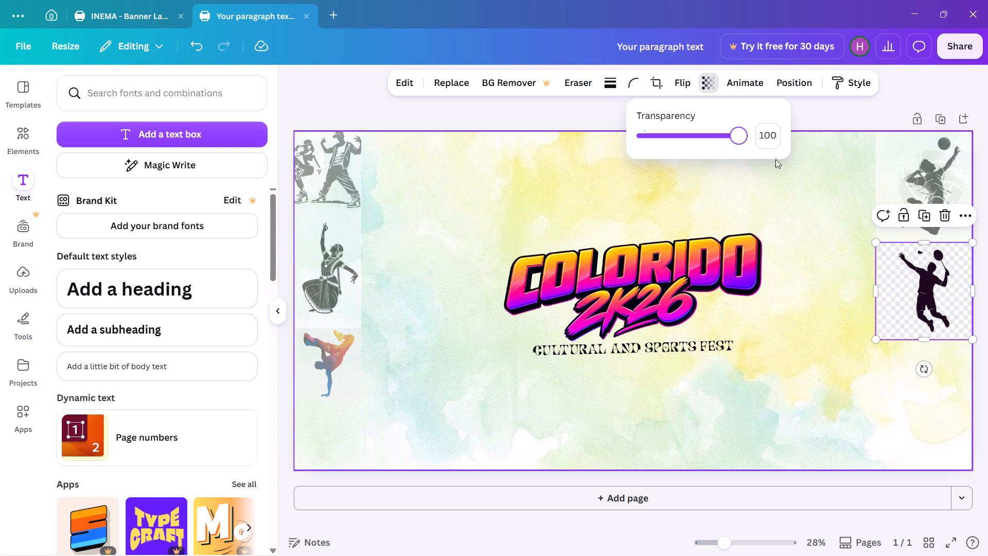
# Generate a 5 second video from the badminton player image using the Smart setting of Image to Video.
pyautogui.click(792, 85)
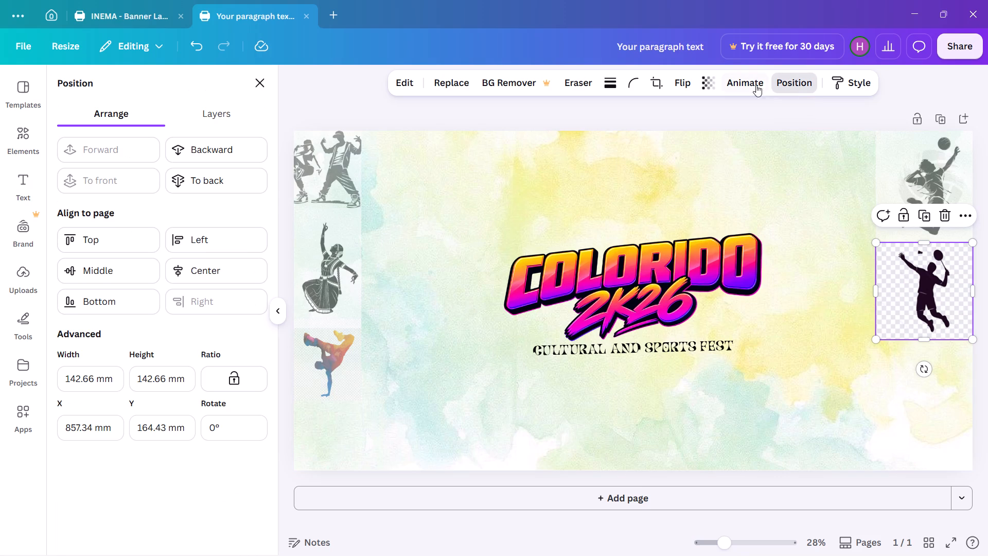
pyautogui.click(742, 81)
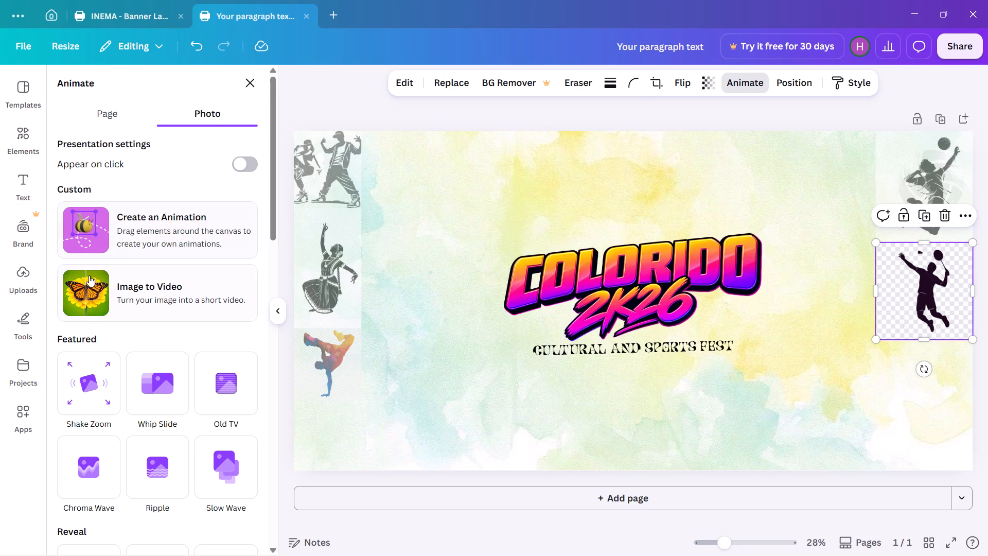
pyautogui.click(146, 283)
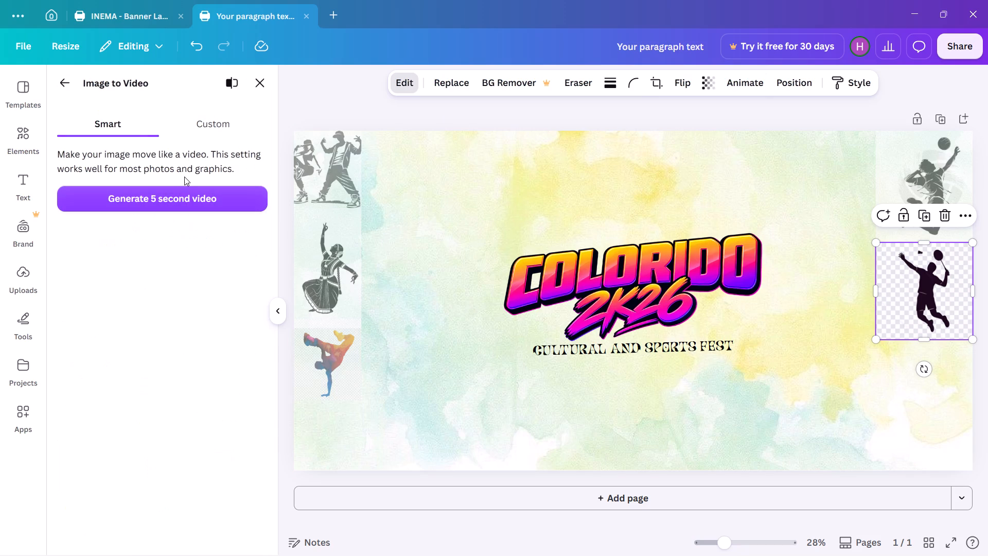
pyautogui.click(178, 197)
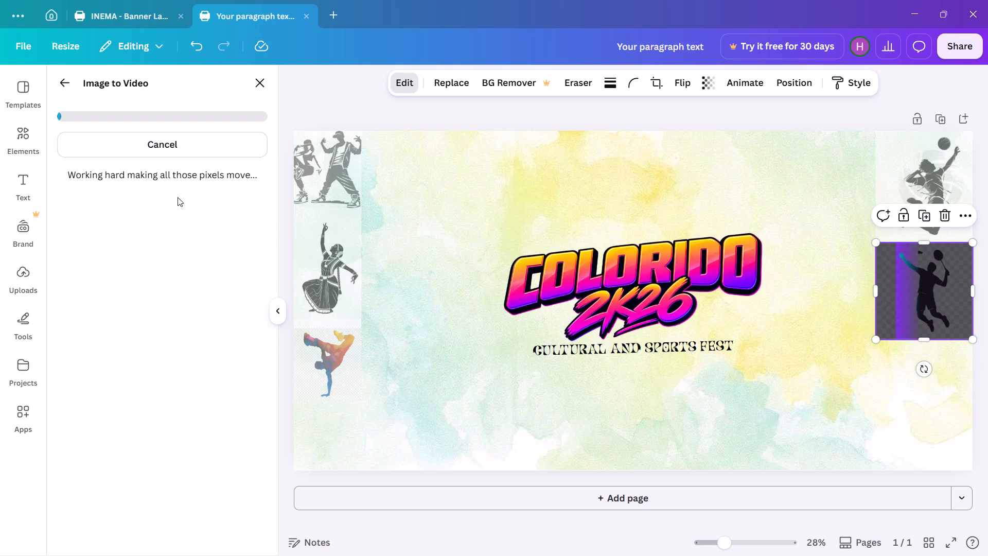
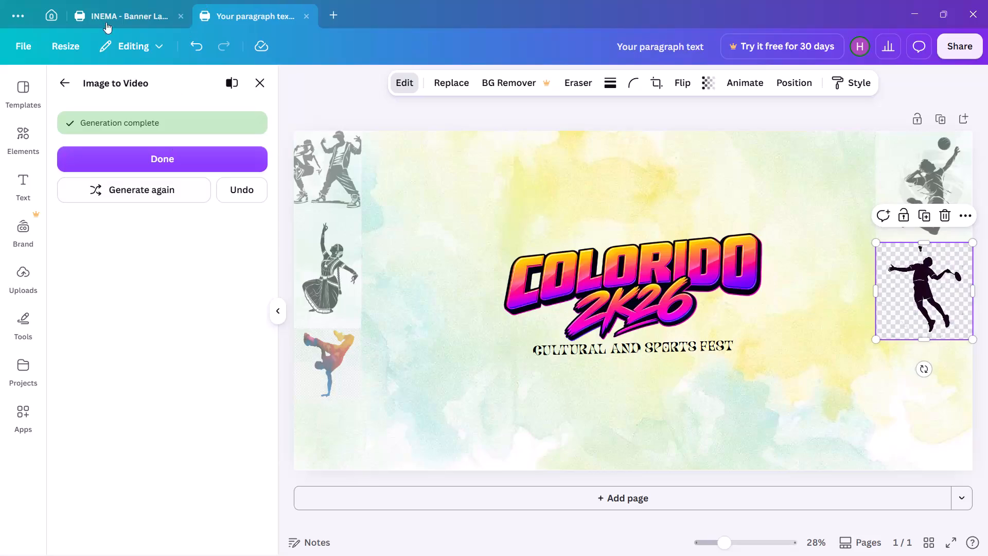
# Undo the latest changes to the badminton player, revert its generated video to the still image, and select the watercolor background.
pyautogui.click(193, 41)
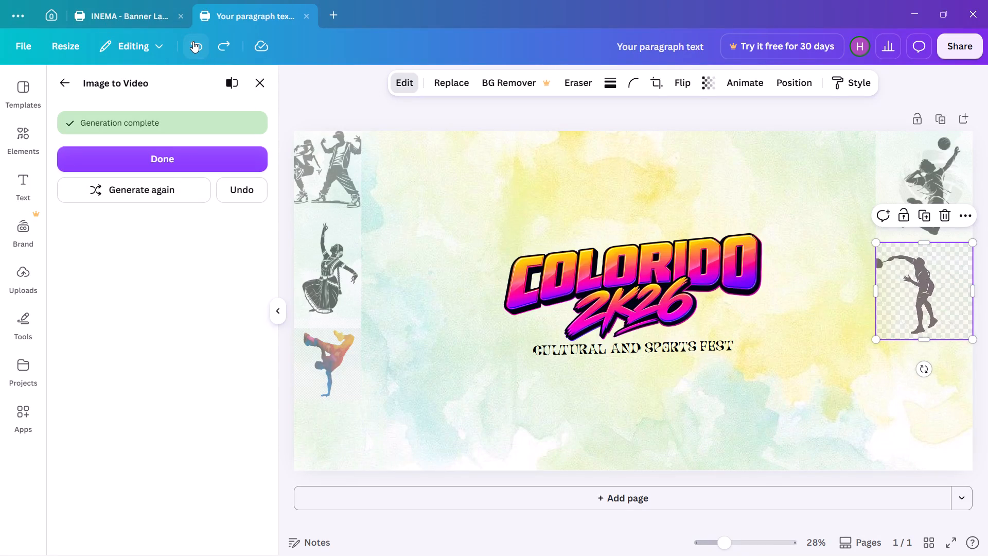
pyautogui.click(193, 41)
pyautogui.click(193, 41)
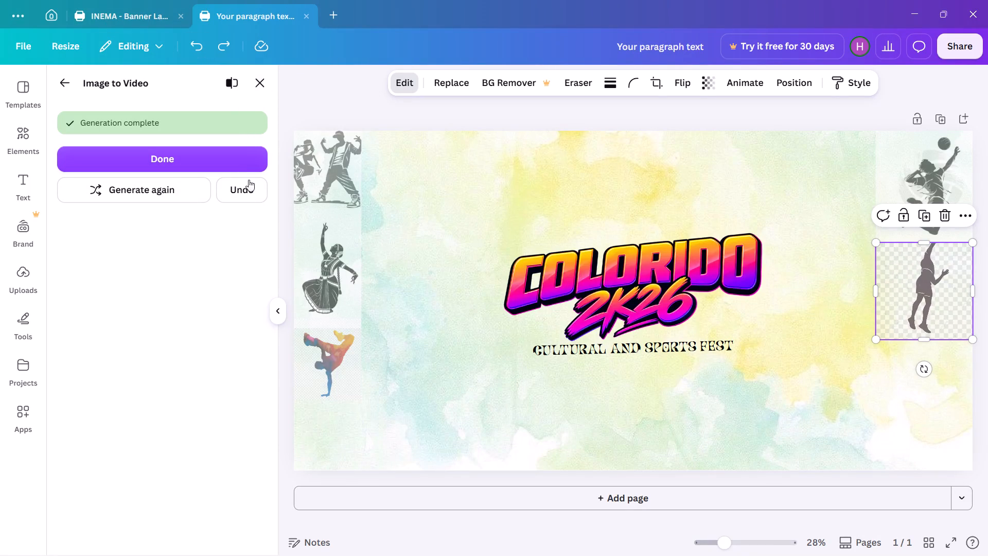
pyautogui.click(247, 196)
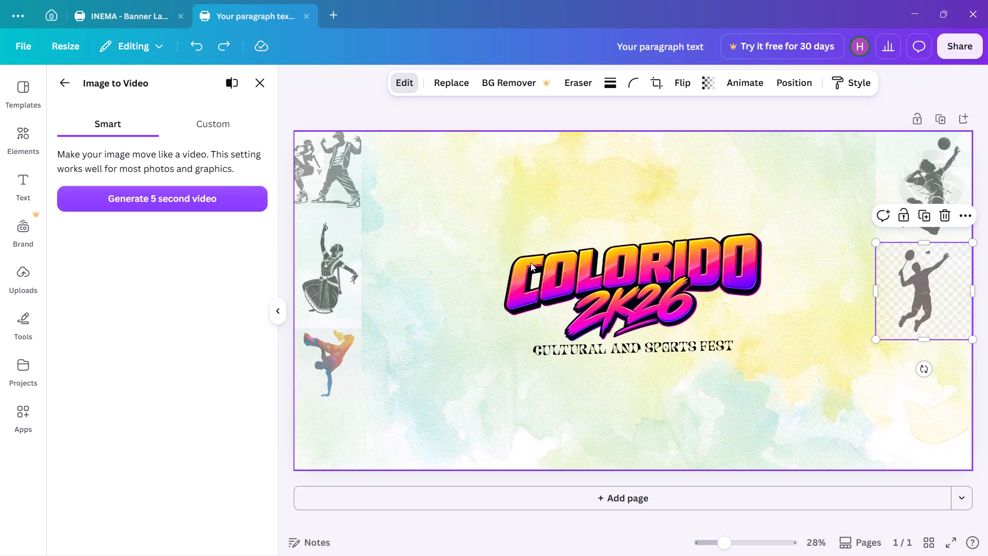
pyautogui.click(648, 168)
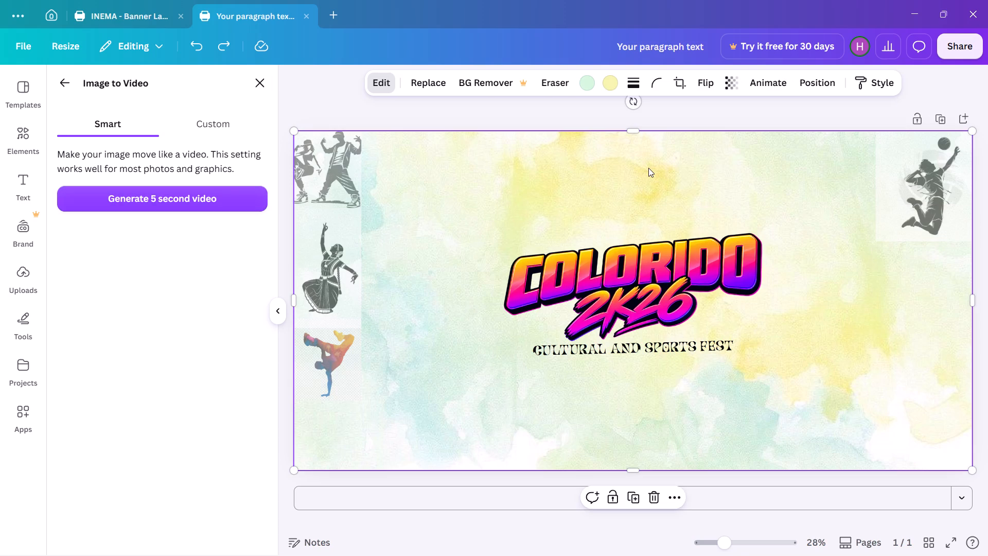
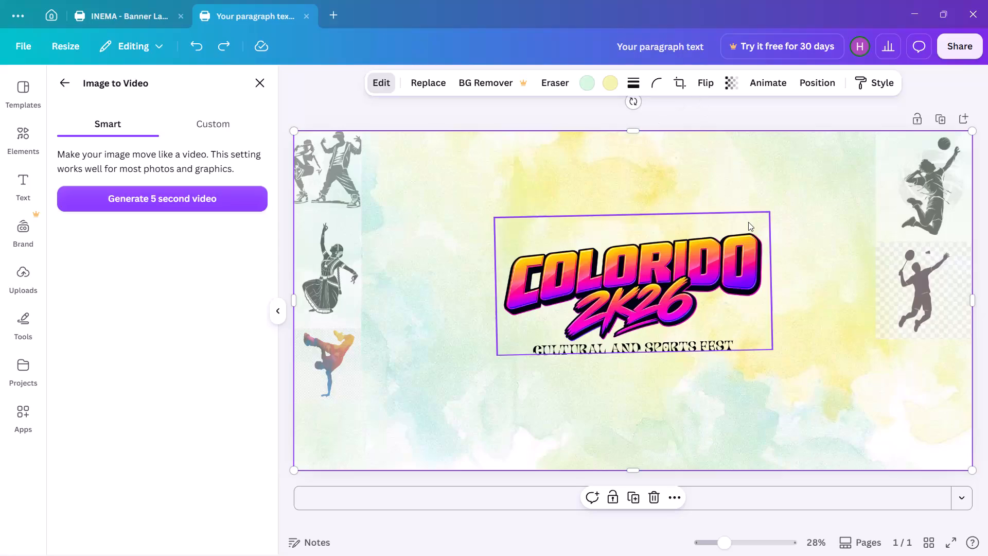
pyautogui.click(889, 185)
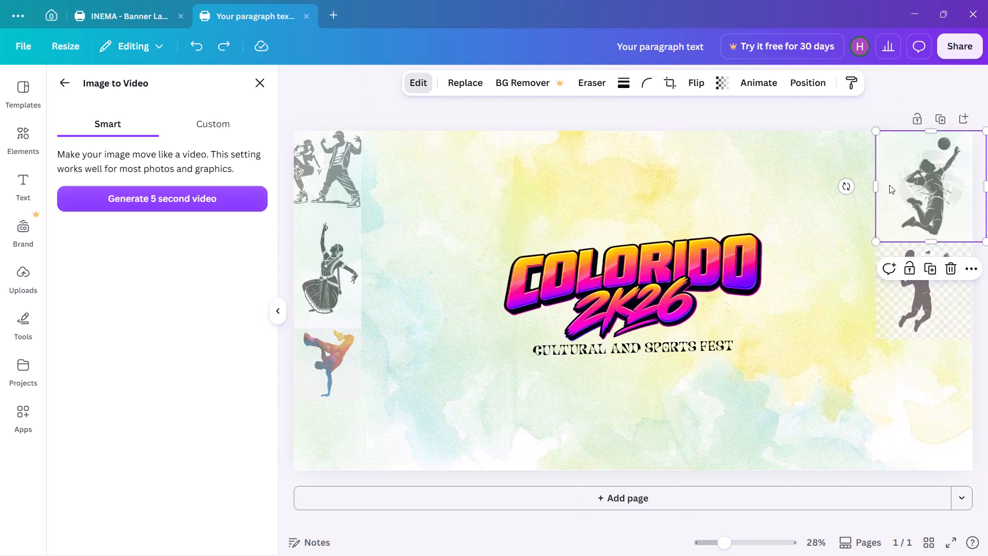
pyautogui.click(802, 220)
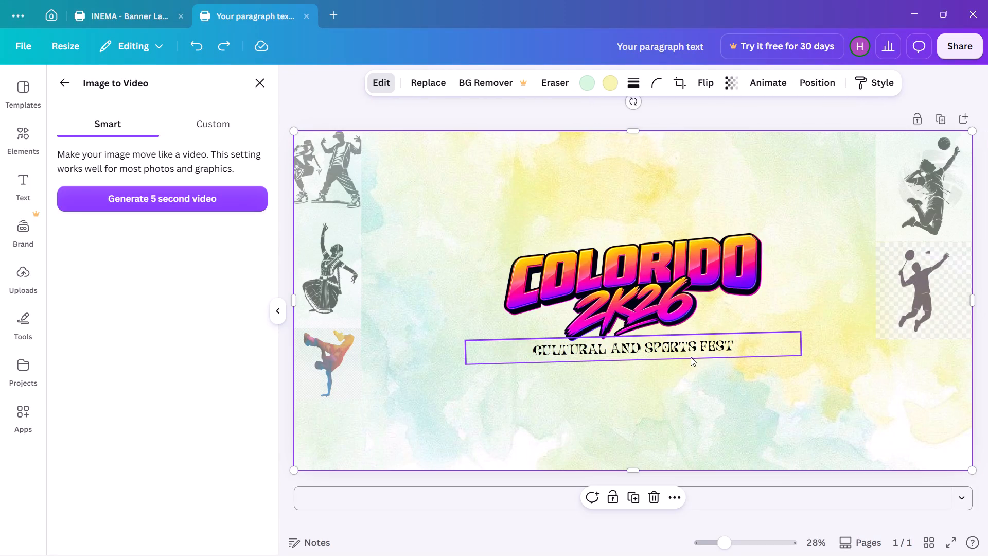
# Rotate the tilted "CULTURAL AND SPORTS FEST" tagline under the COLORIDO 2K26 title until it is horizontal.
pyautogui.click(725, 342)
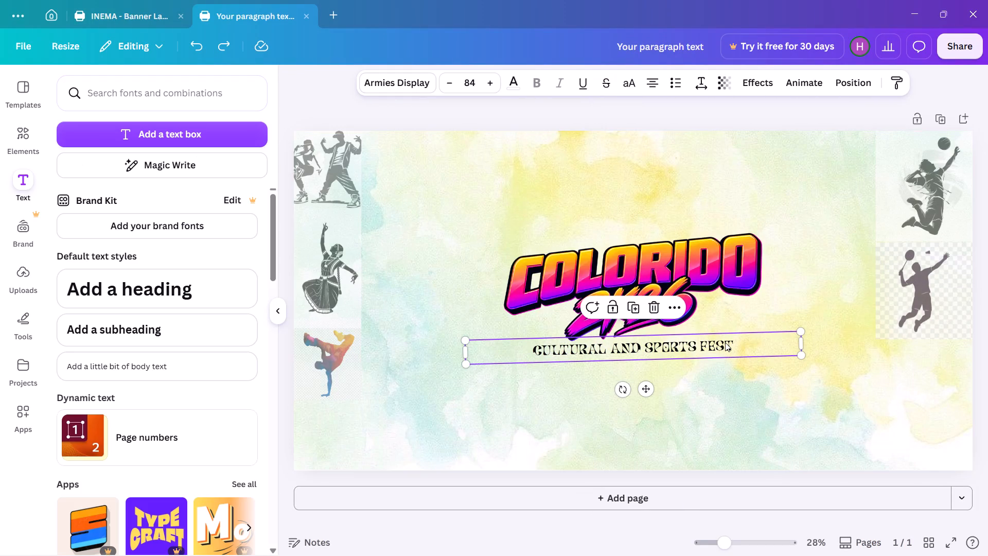
pyautogui.click(625, 386)
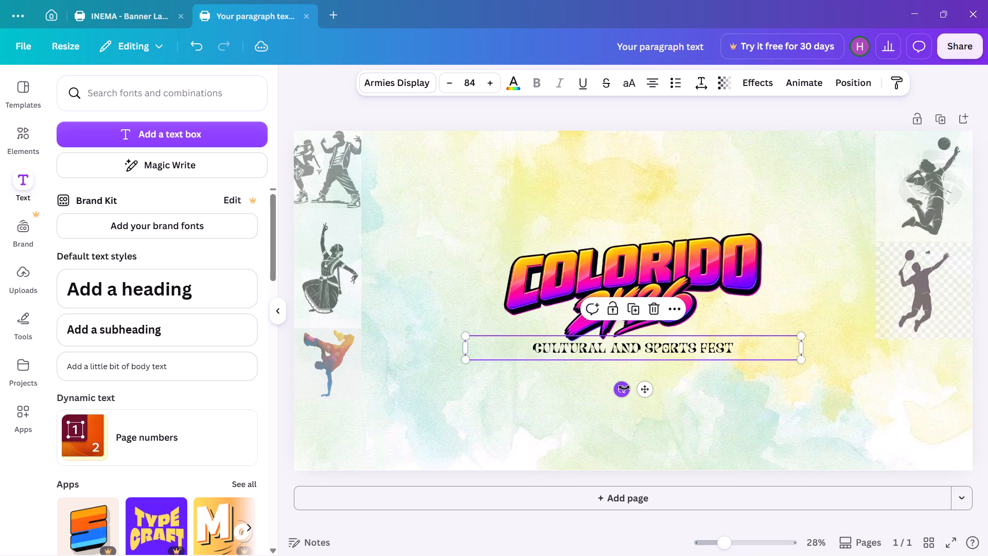
pyautogui.click(684, 380)
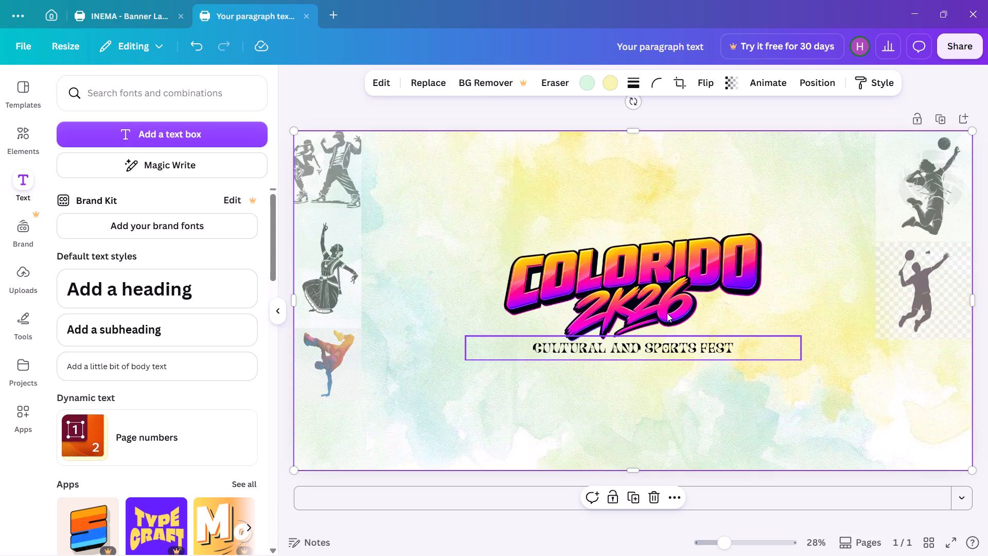